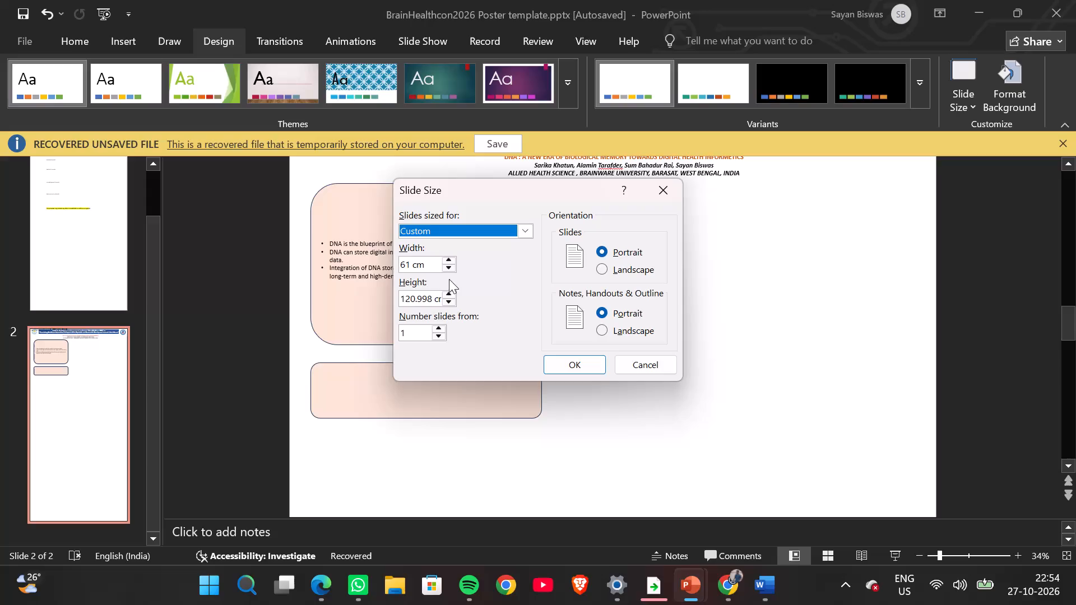
# Close the Slide Size settings without applying any change.
pyautogui.click(670, 187)
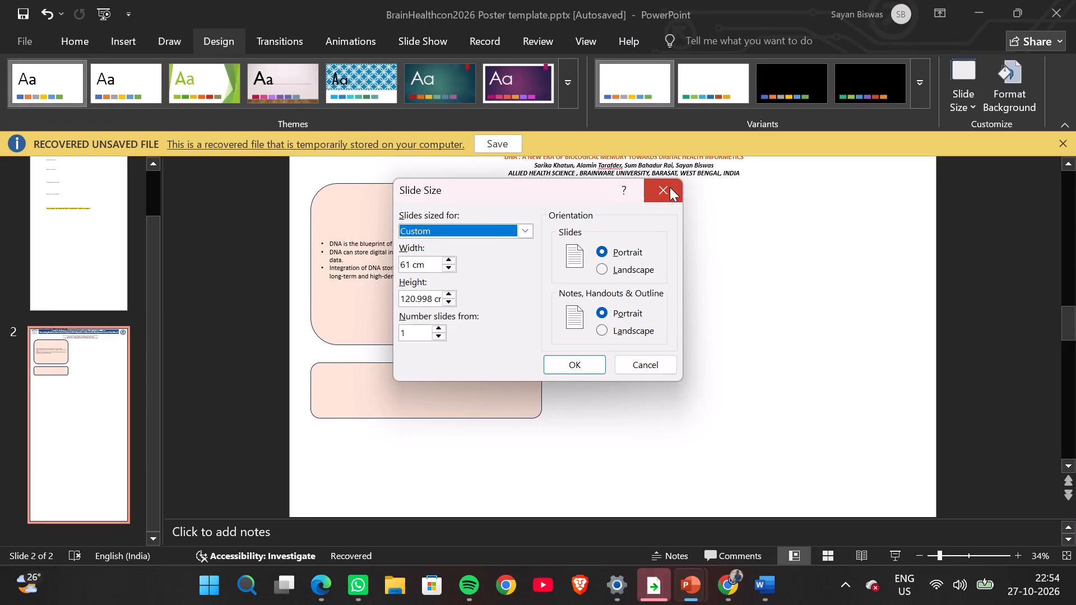
# Set the font size of all three DNA bullet points in the upper rounded box to 24.
pyautogui.moveTo(327, 242); pyautogui.dragTo(480, 248)
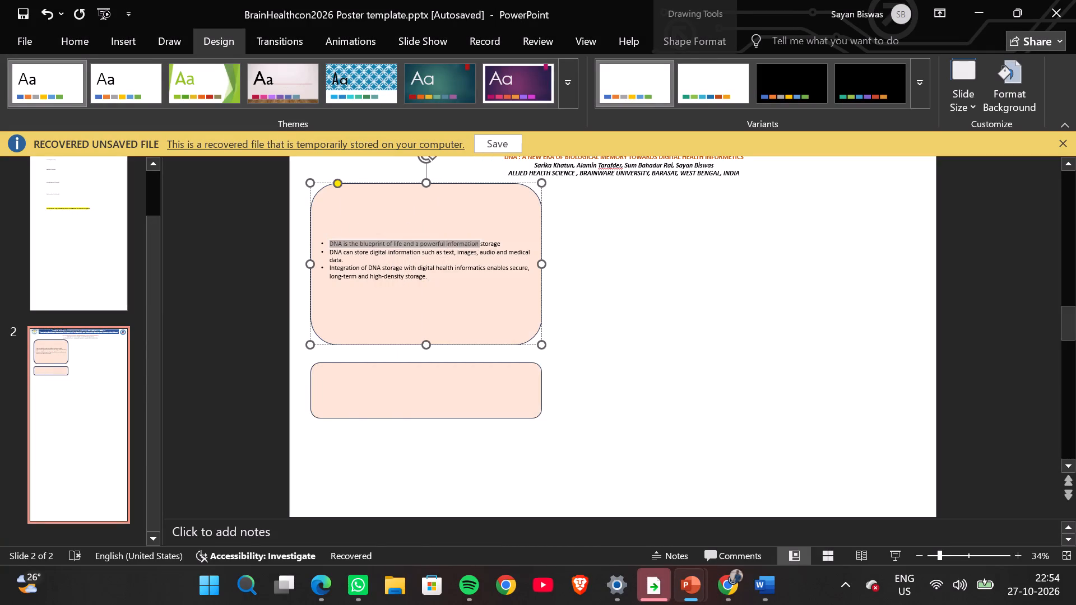
pyautogui.moveTo(480, 248); pyautogui.dragTo(496, 297)
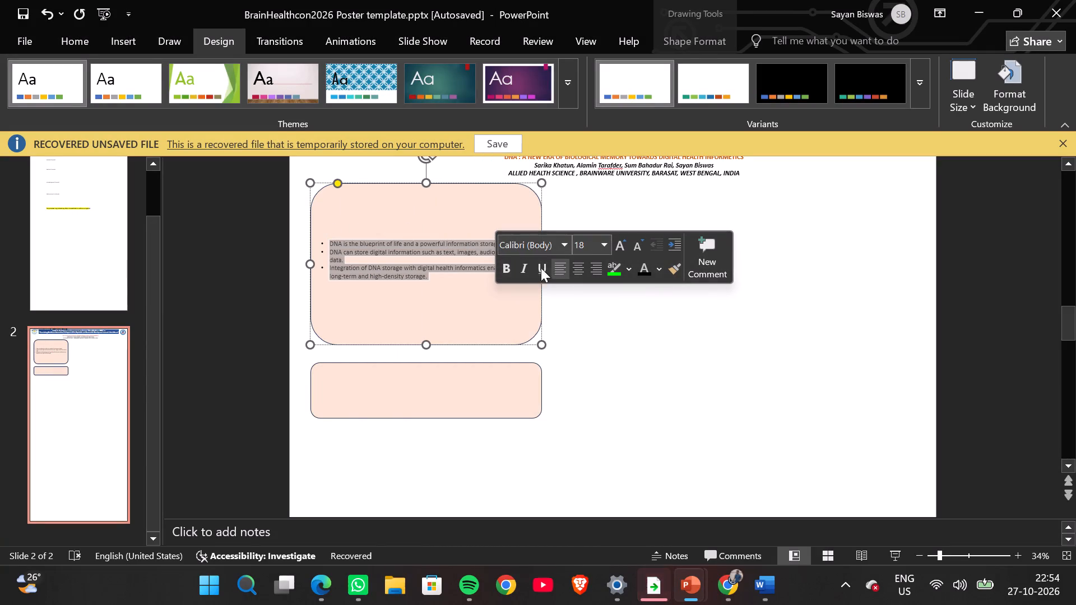
pyautogui.click(604, 251)
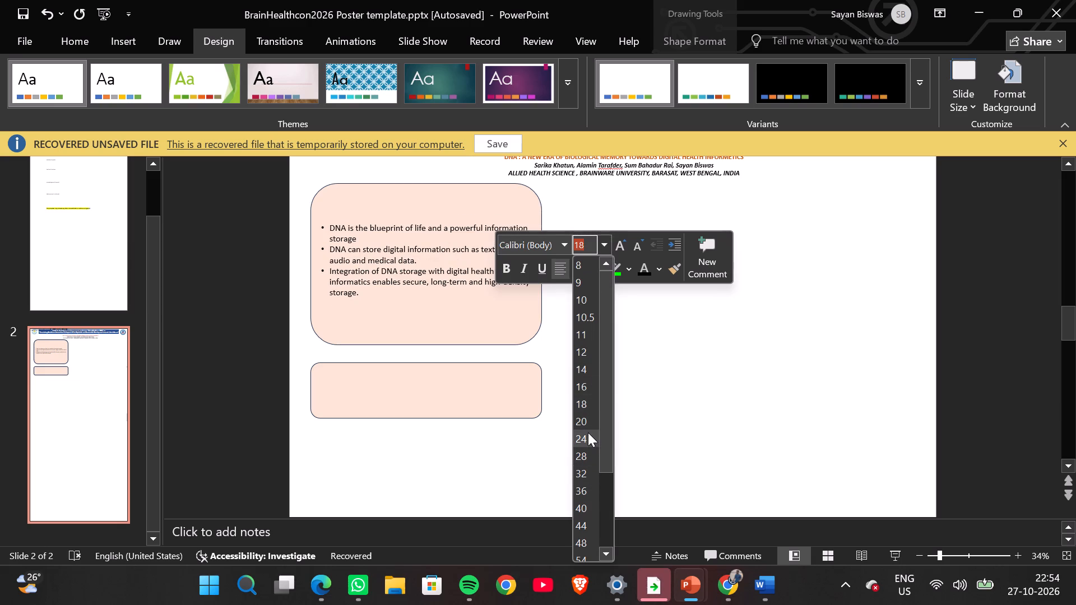
pyautogui.click(583, 435)
pyautogui.click(597, 349)
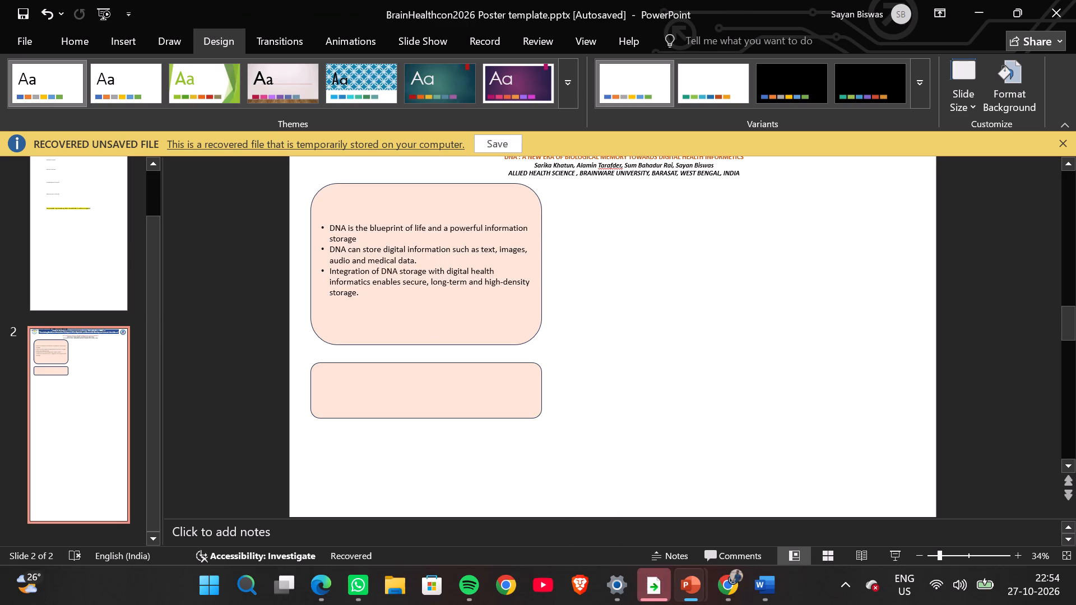
# Nudge the rounded box containing the DNA bullet points slightly upward on slide 2.
pyautogui.doubleClick(347, 207)
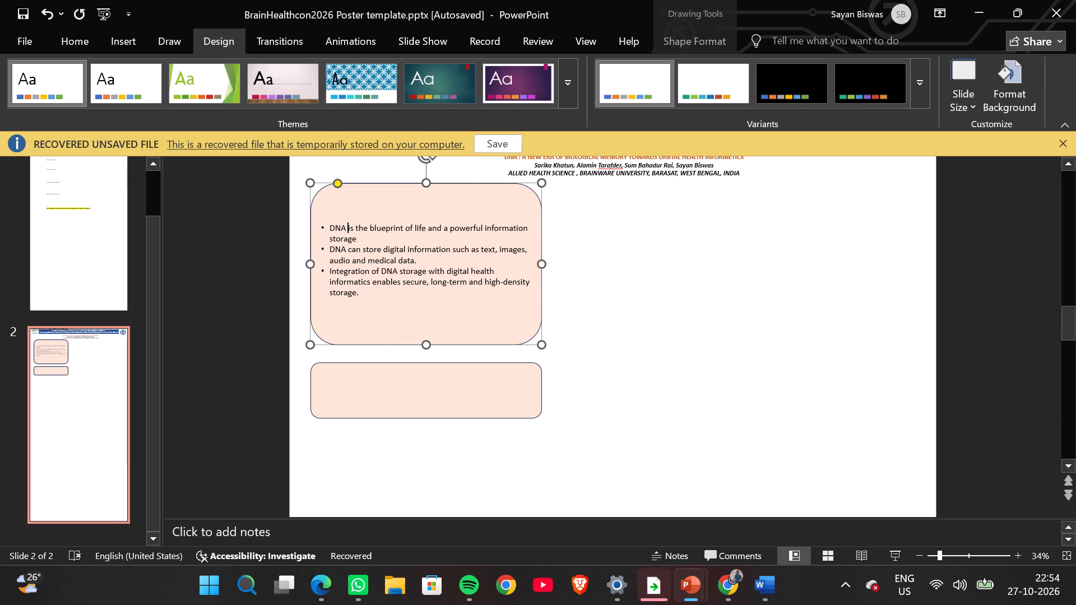
pyautogui.click(326, 226)
pyautogui.click(326, 199)
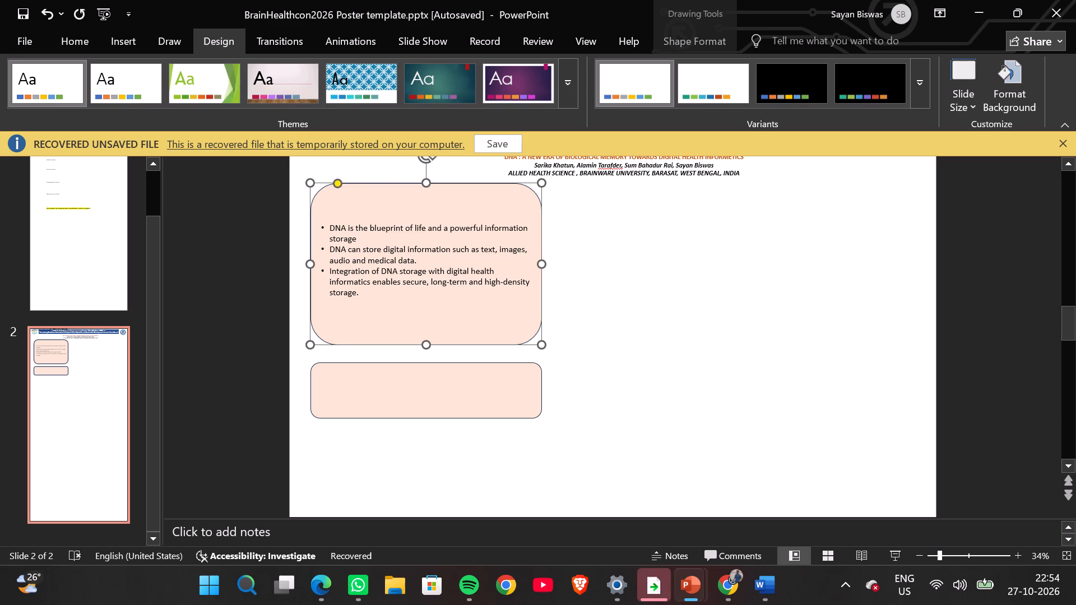
pyautogui.moveTo(319, 220); pyautogui.dragTo(313, 218)
pyautogui.moveTo(313, 218); pyautogui.dragTo(319, 218)
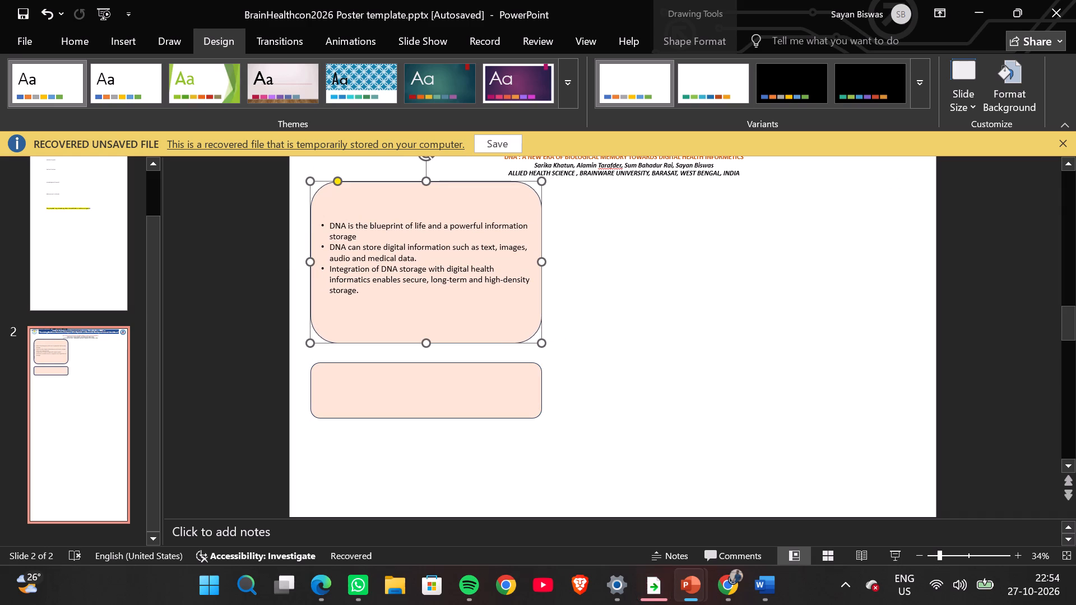
pyautogui.click(337, 202)
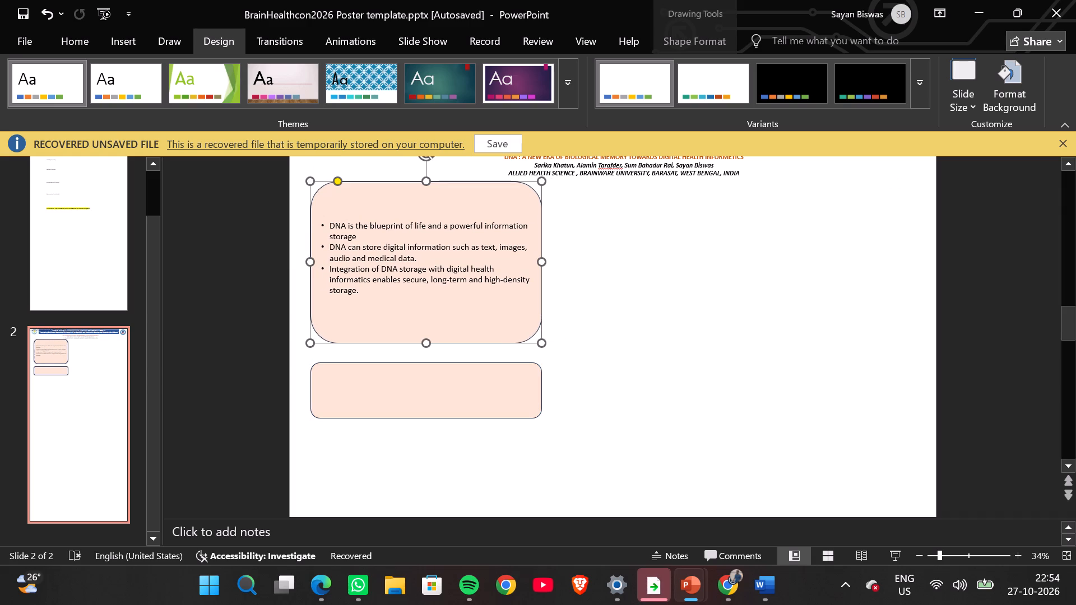
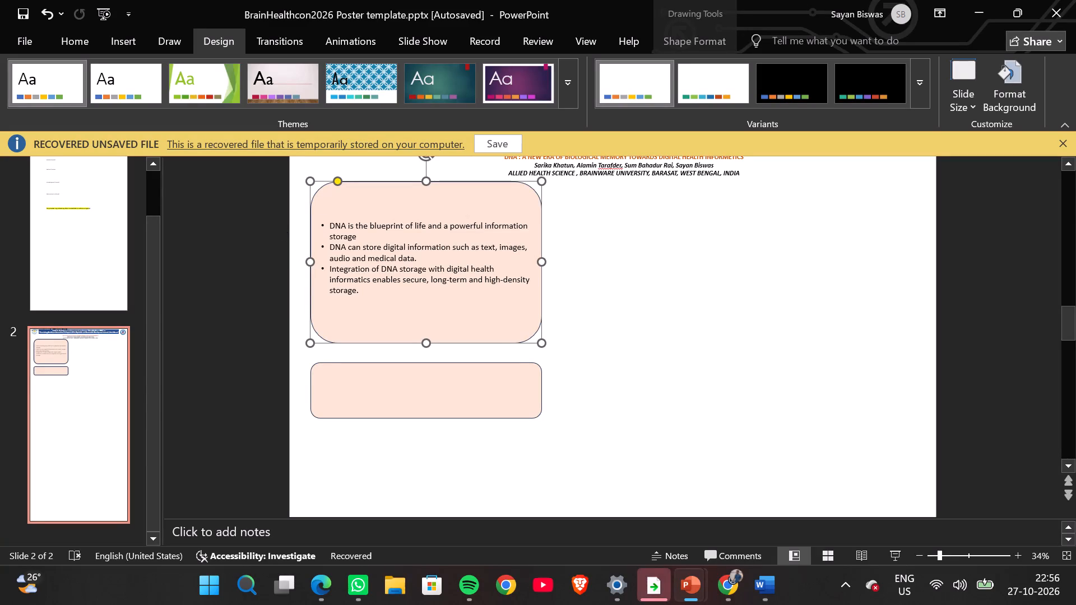
# Copy the text of all three DNA bullet points in the upper rounded box on slide 2.
pyautogui.moveTo(366, 296); pyautogui.dragTo(338, 213)
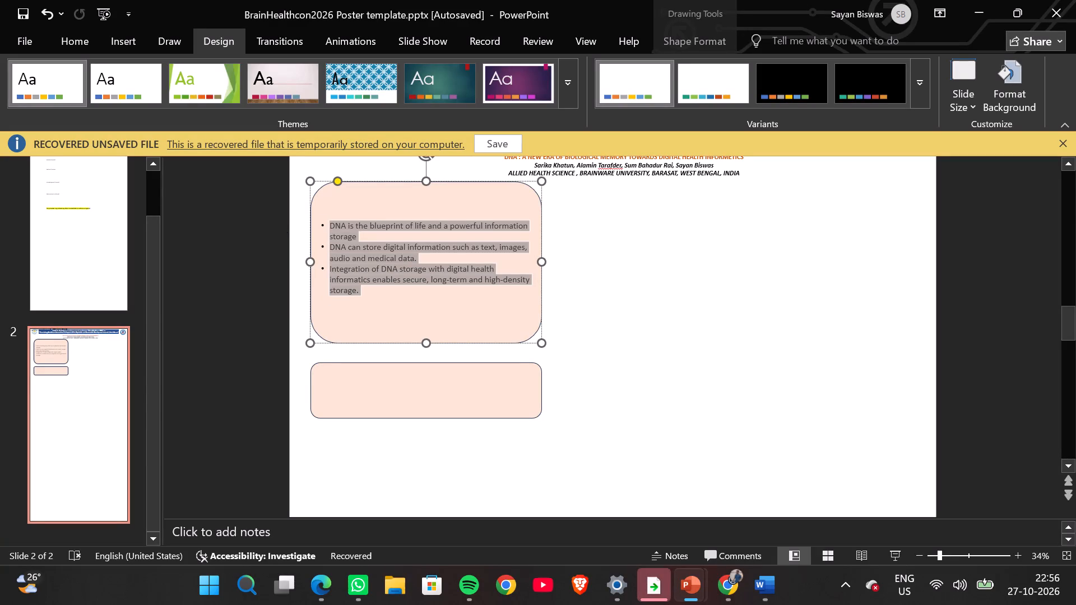
pyautogui.moveTo(338, 213); pyautogui.dragTo(338, 212)
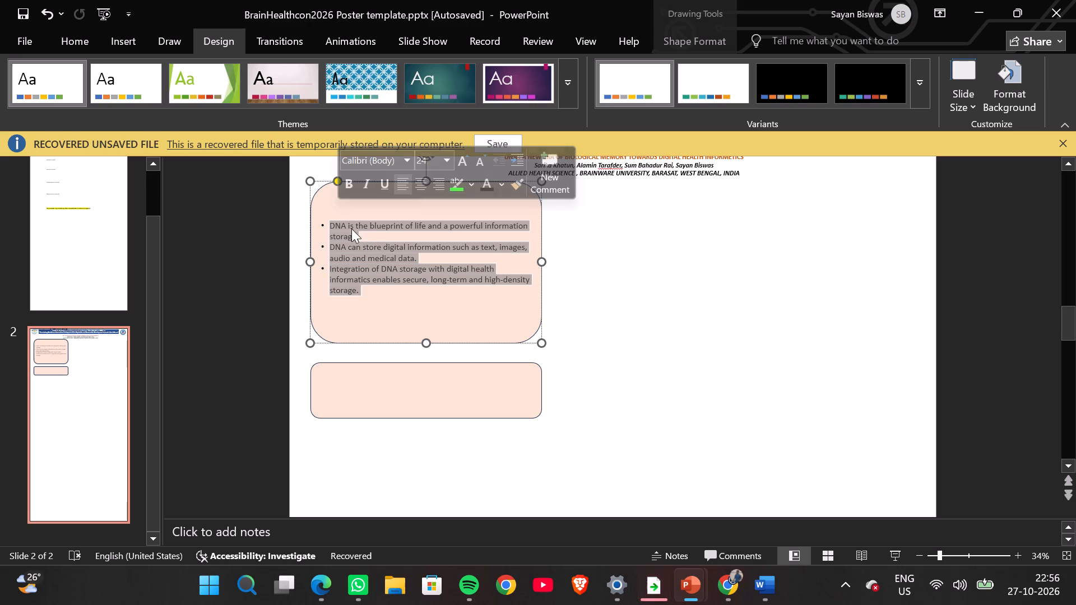
pyautogui.rightClick(349, 228)
pyautogui.click(374, 243)
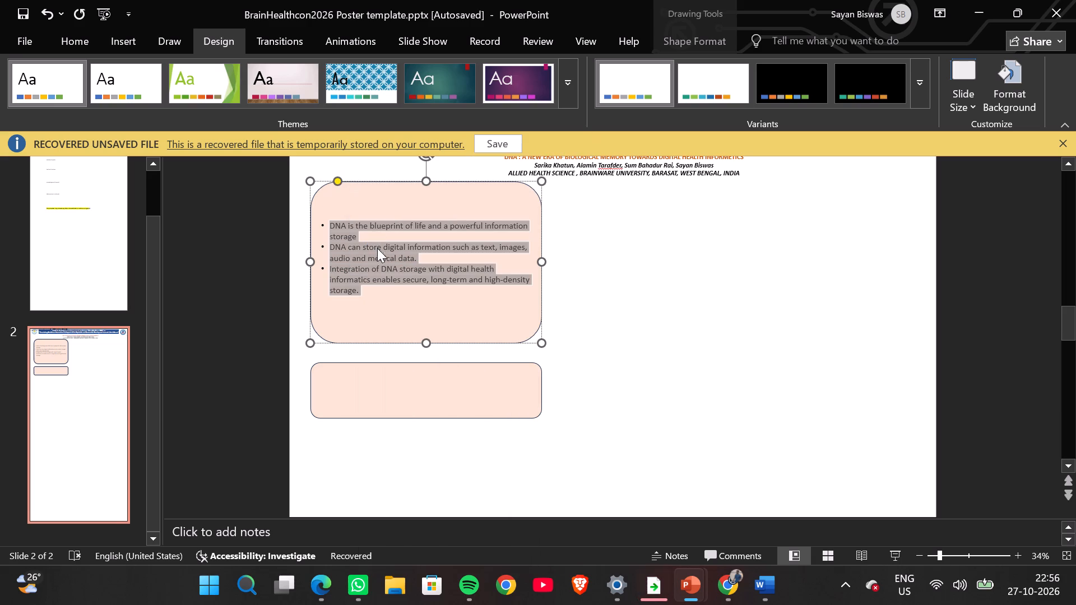
# Delete all three DNA bullet points from the upper rounded box, leaving the shape in place.
pyautogui.click(365, 290)
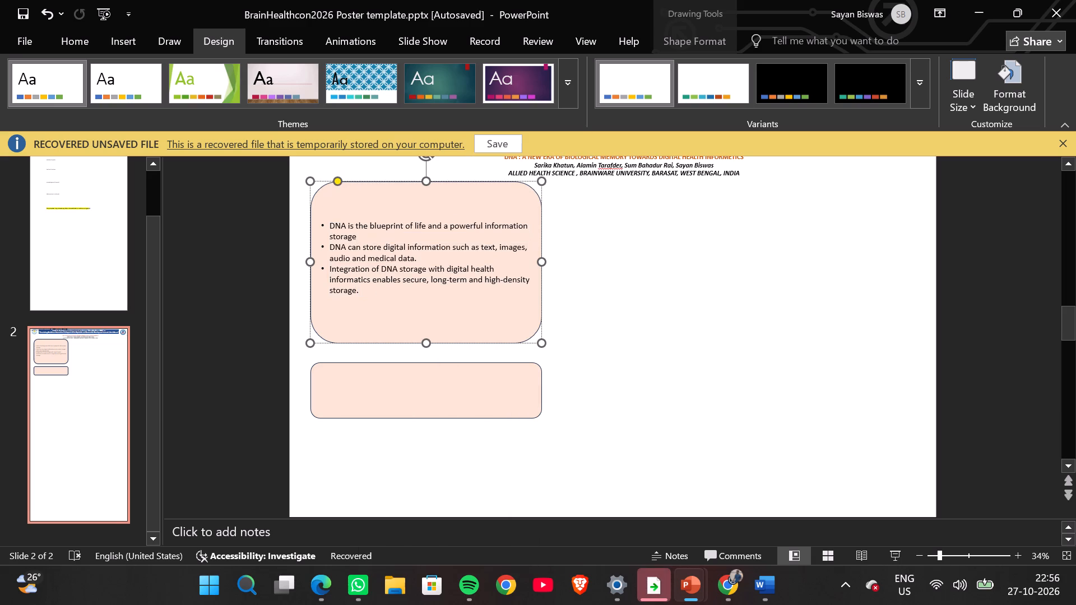
pyautogui.moveTo(326, 224); pyautogui.dragTo(379, 244)
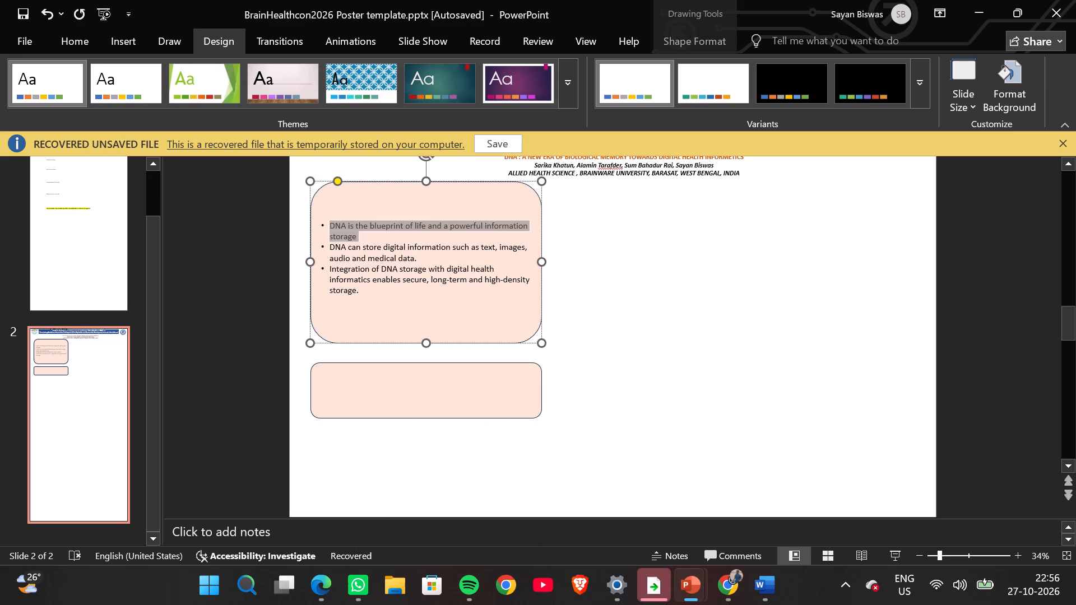
pyautogui.moveTo(379, 244); pyautogui.dragTo(428, 302)
pyautogui.press('BackSpace')
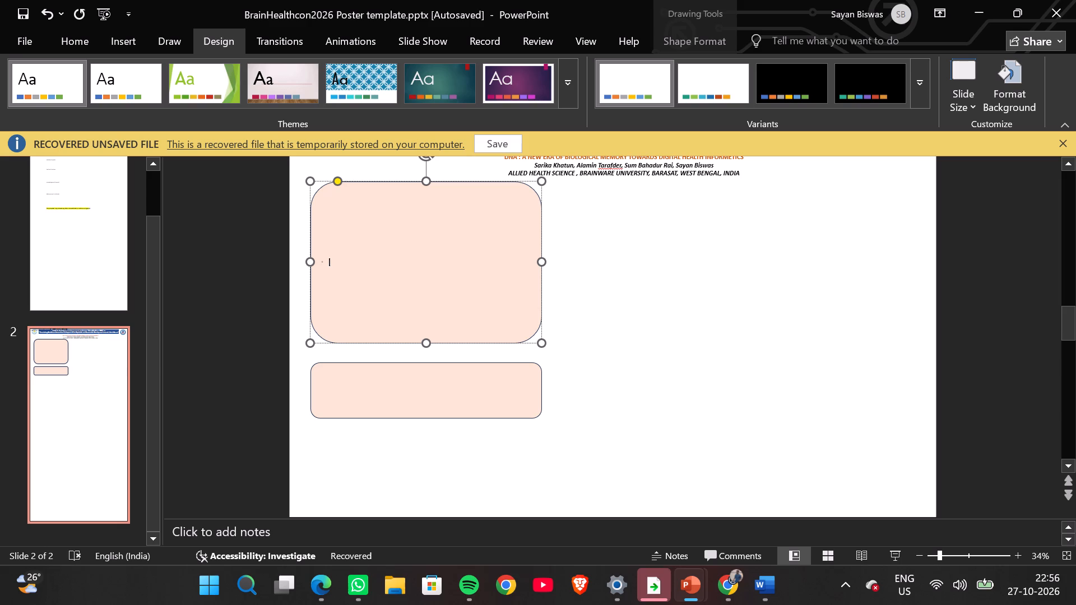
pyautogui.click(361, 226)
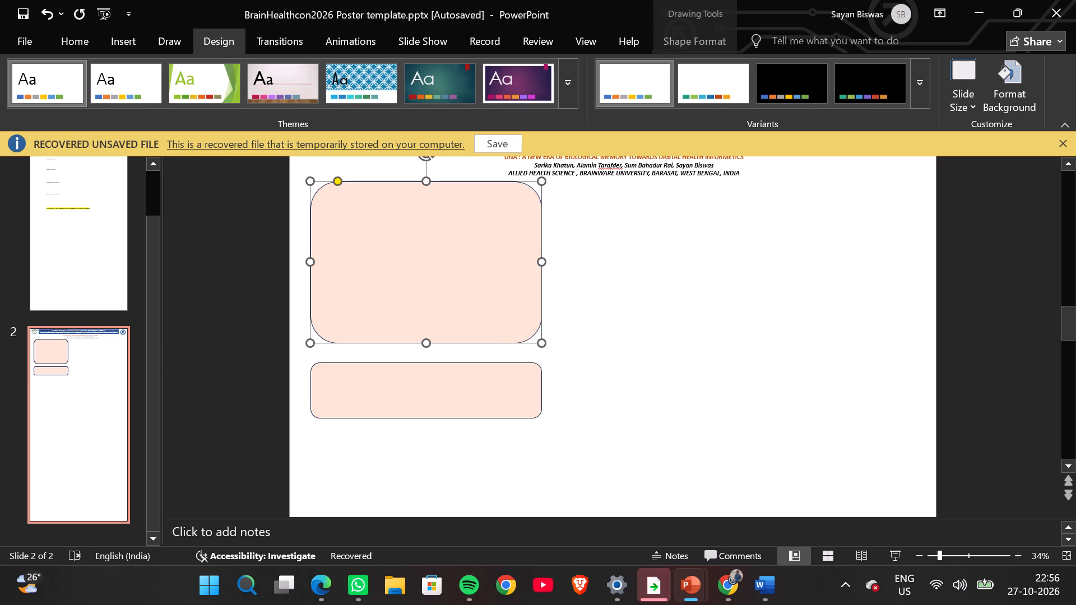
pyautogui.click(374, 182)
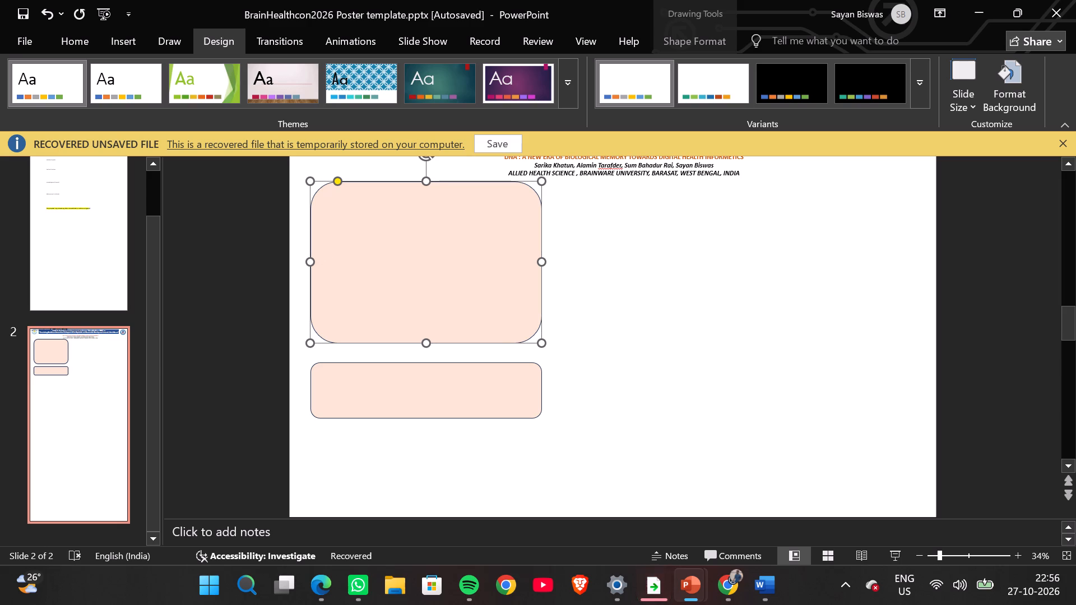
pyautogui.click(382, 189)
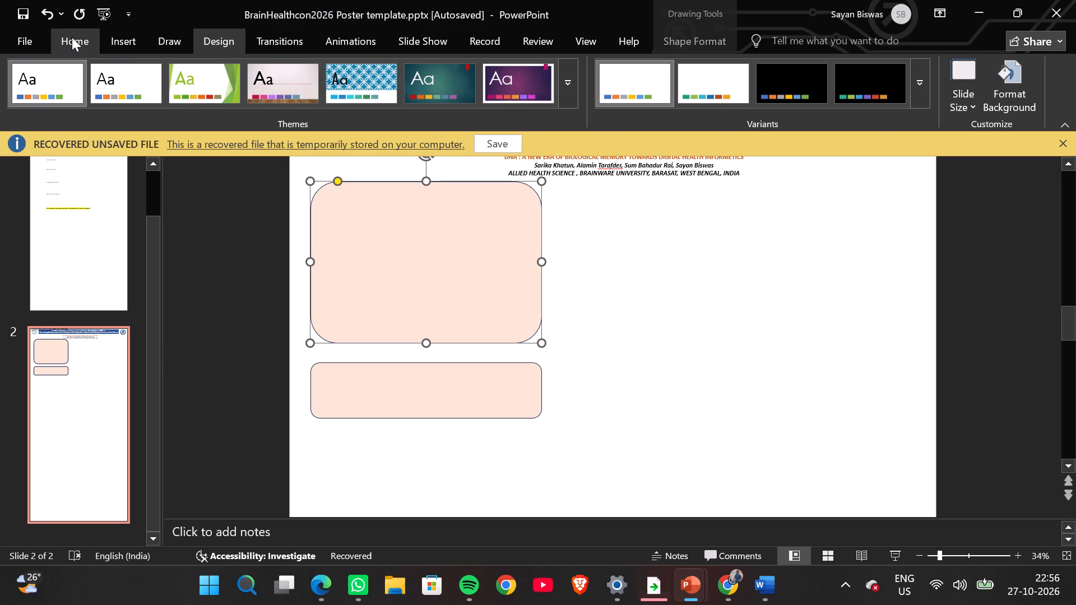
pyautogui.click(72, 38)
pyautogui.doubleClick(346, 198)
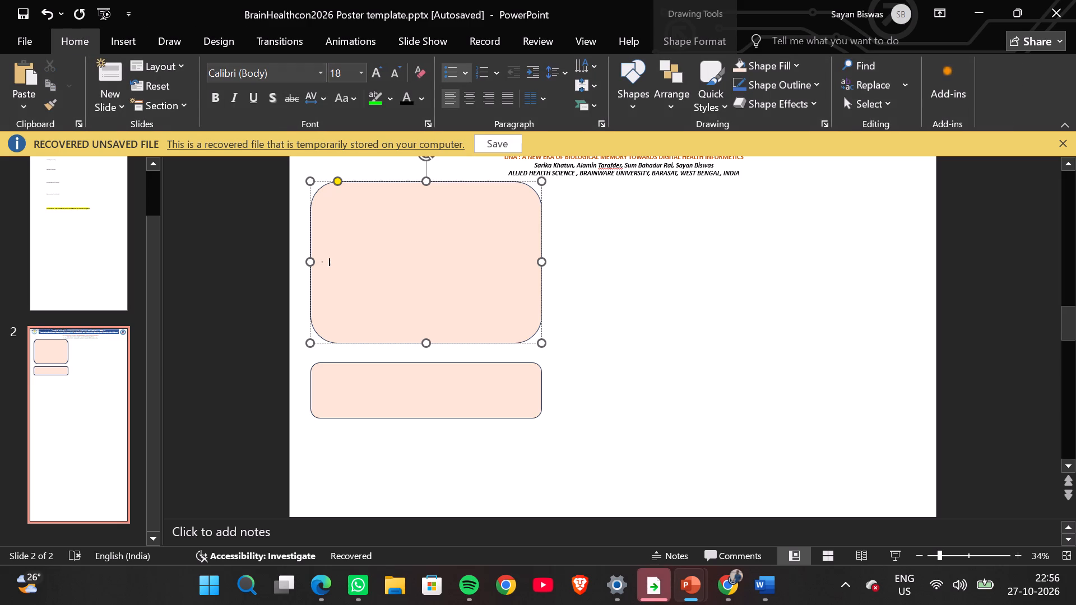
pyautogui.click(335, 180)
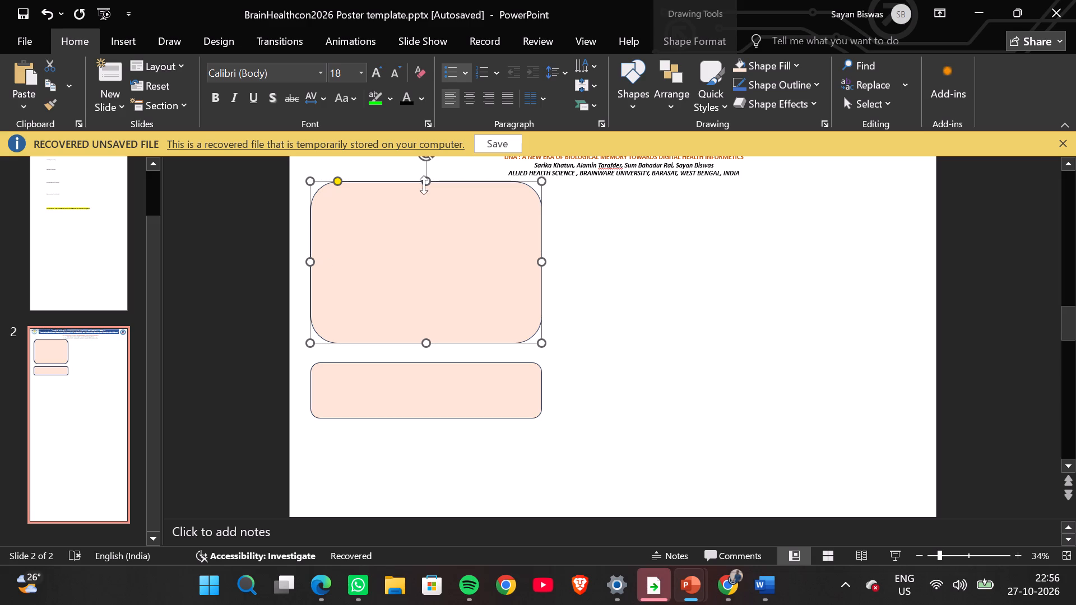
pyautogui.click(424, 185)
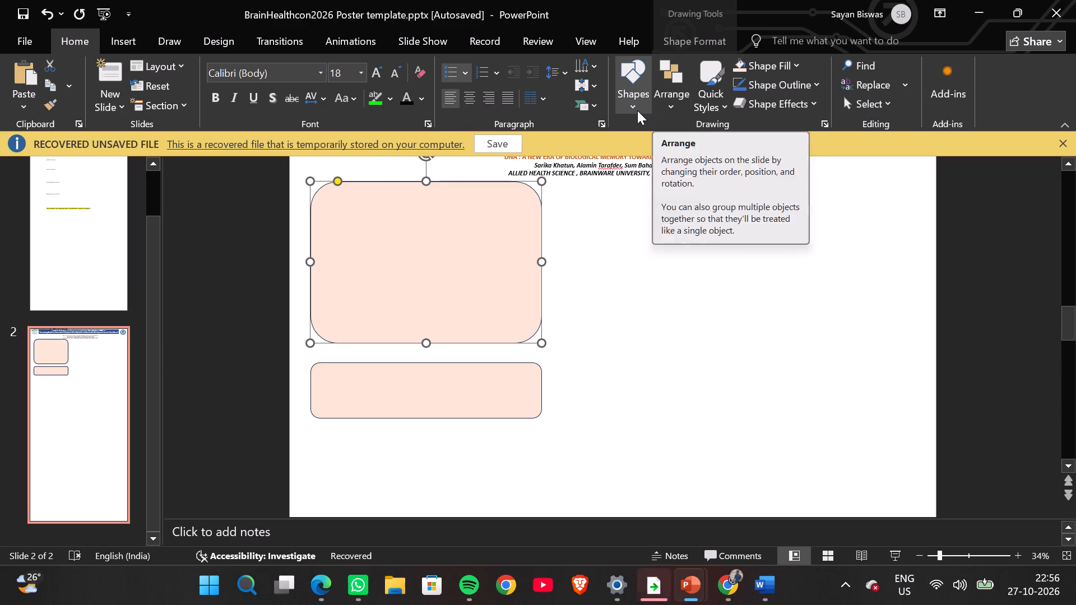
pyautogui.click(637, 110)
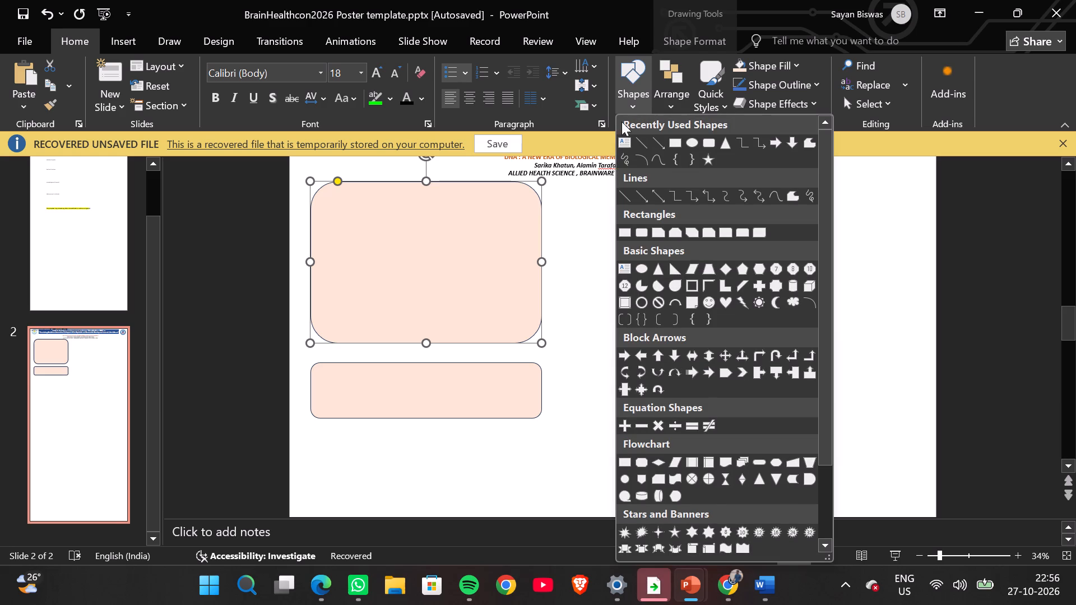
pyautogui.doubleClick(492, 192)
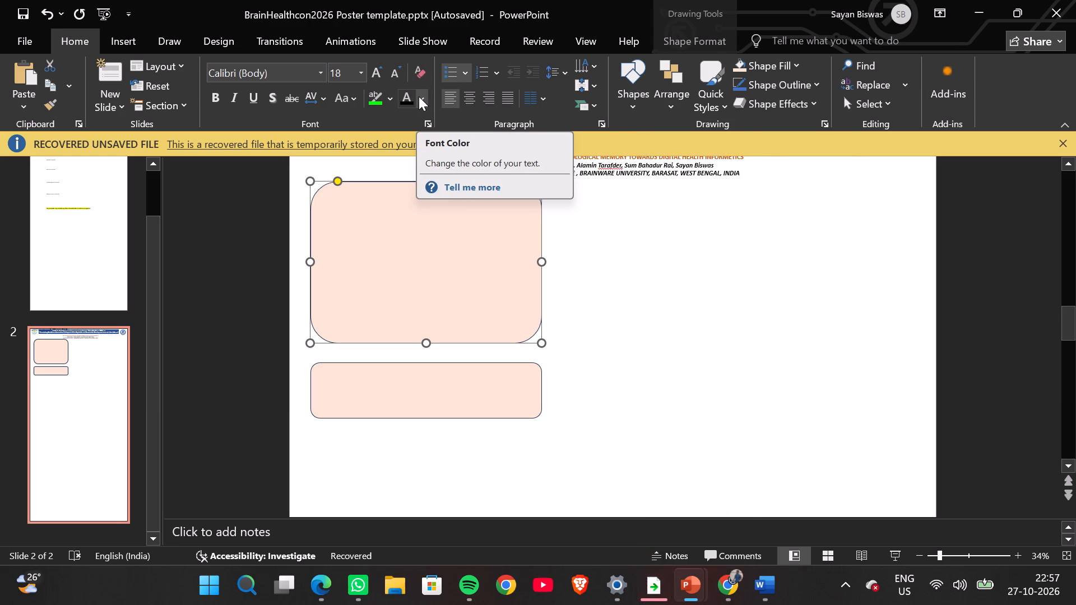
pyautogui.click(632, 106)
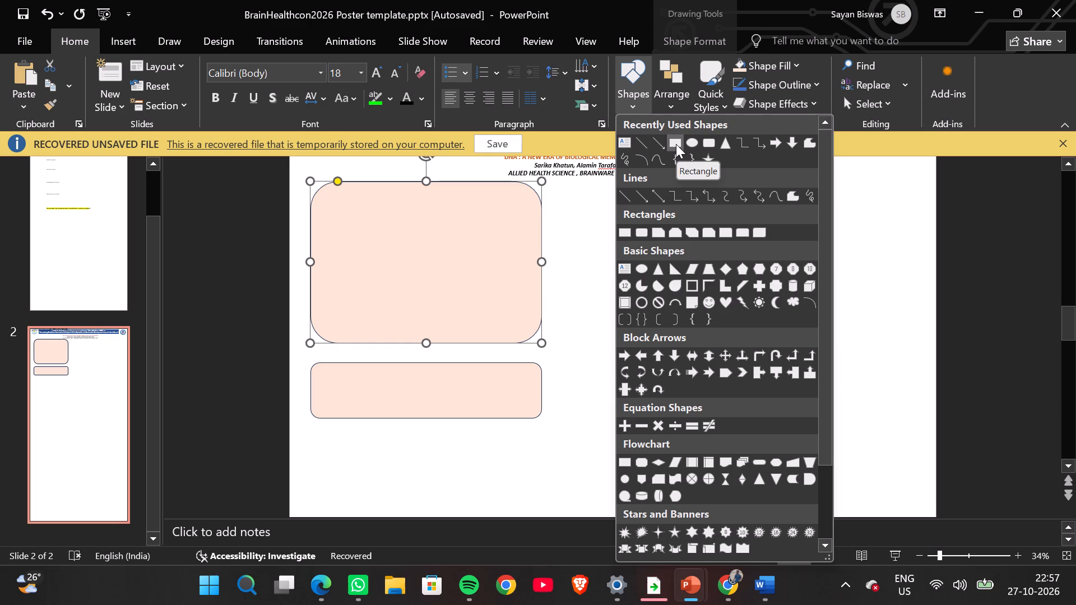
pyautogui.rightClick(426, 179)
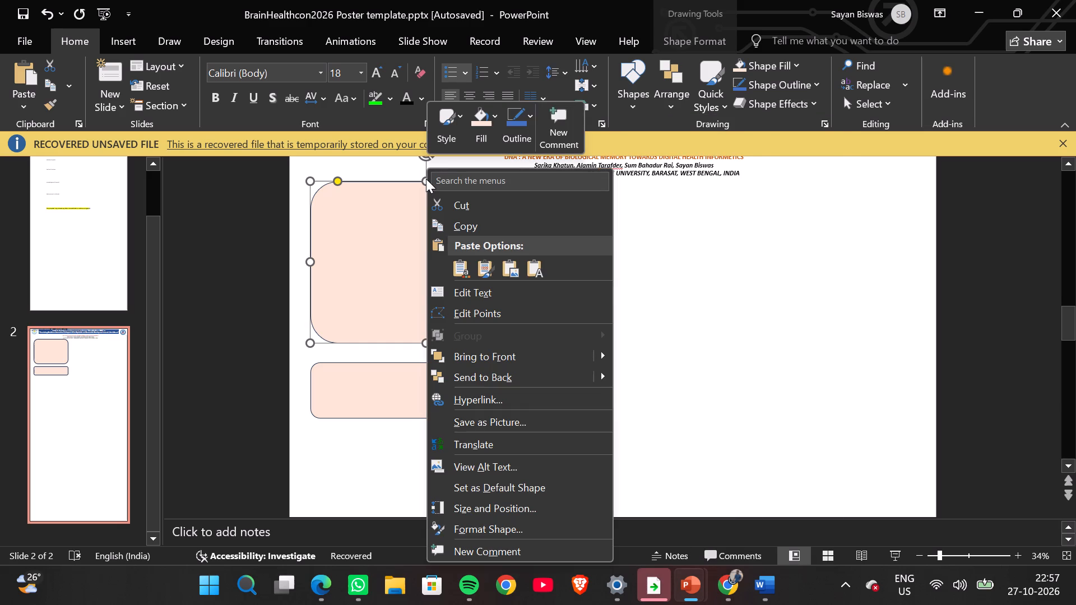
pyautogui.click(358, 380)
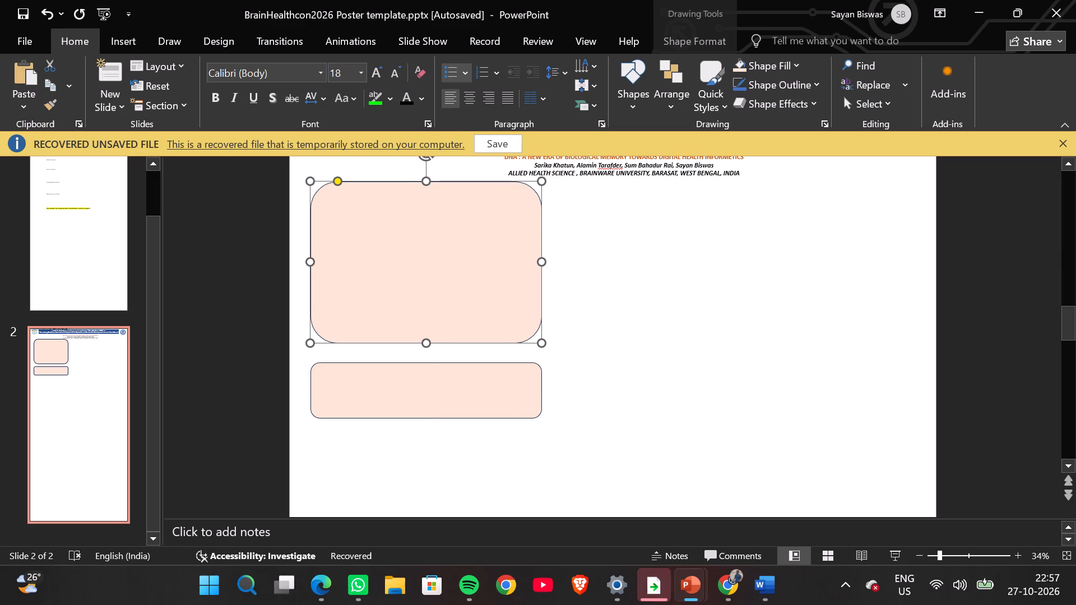
# Cut the empty lower rounded box from slide 2.
pyautogui.doubleClick(358, 365)
pyautogui.rightClick(358, 364)
pyautogui.click(383, 210)
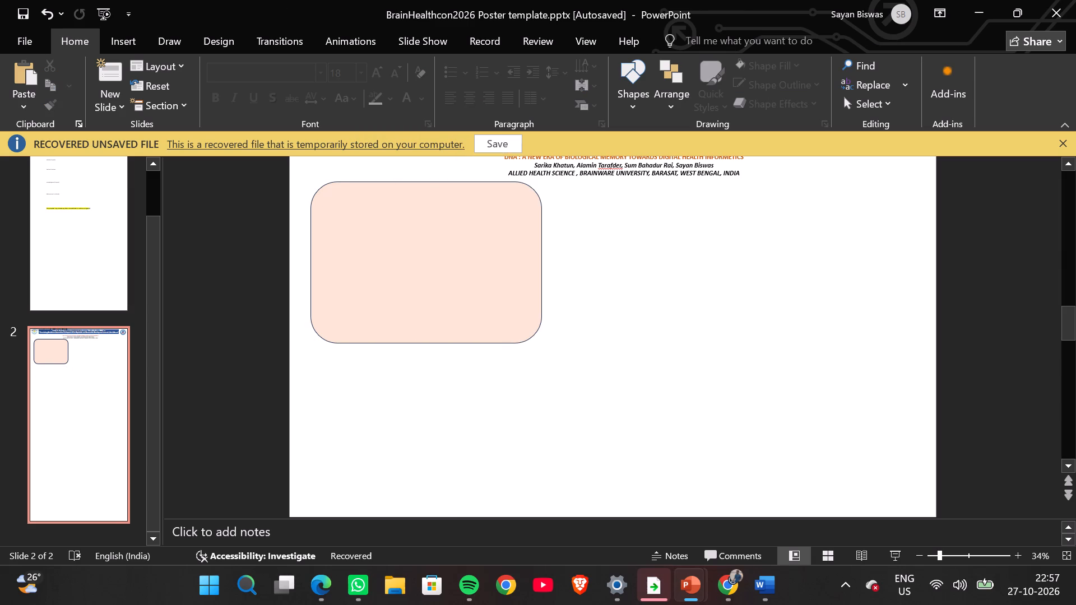
# Open the fill colour choices for the remaining rounded box on slide 2.
pyautogui.rightClick(387, 226)
pyautogui.rightClick(387, 226)
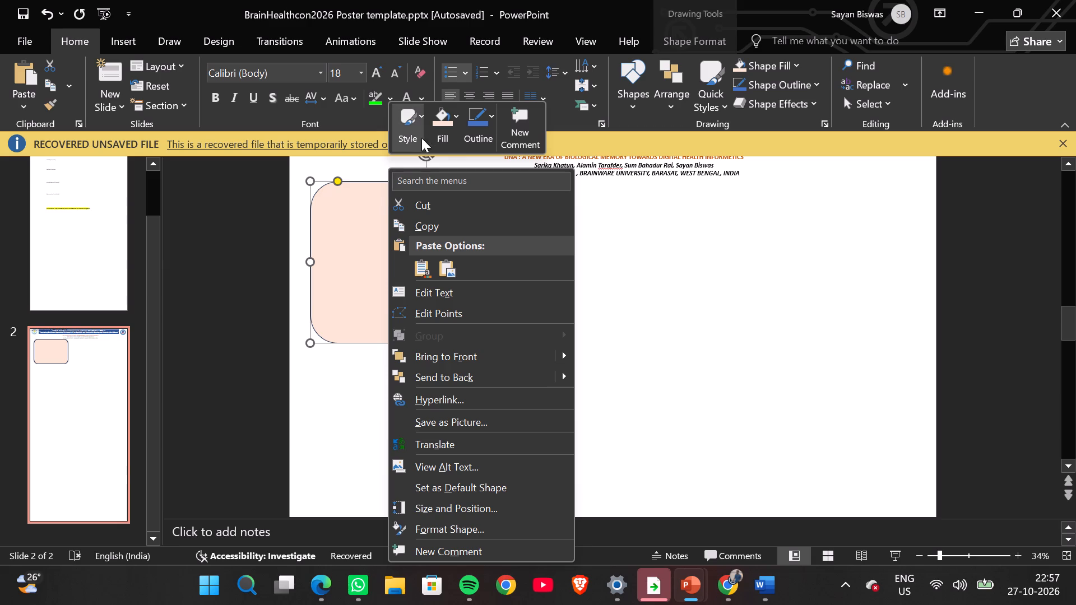
pyautogui.click(453, 117)
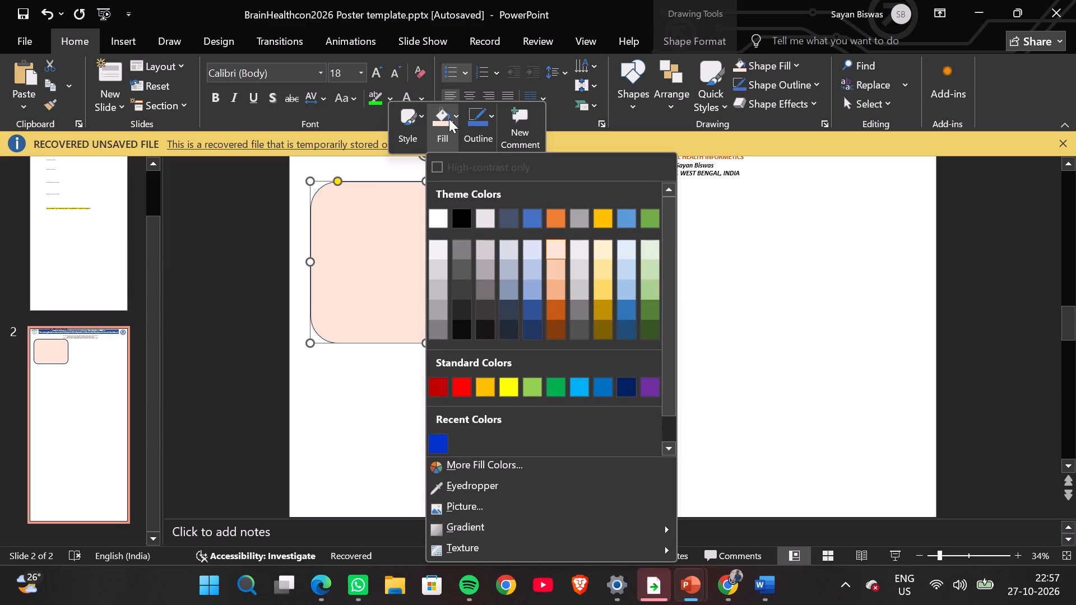
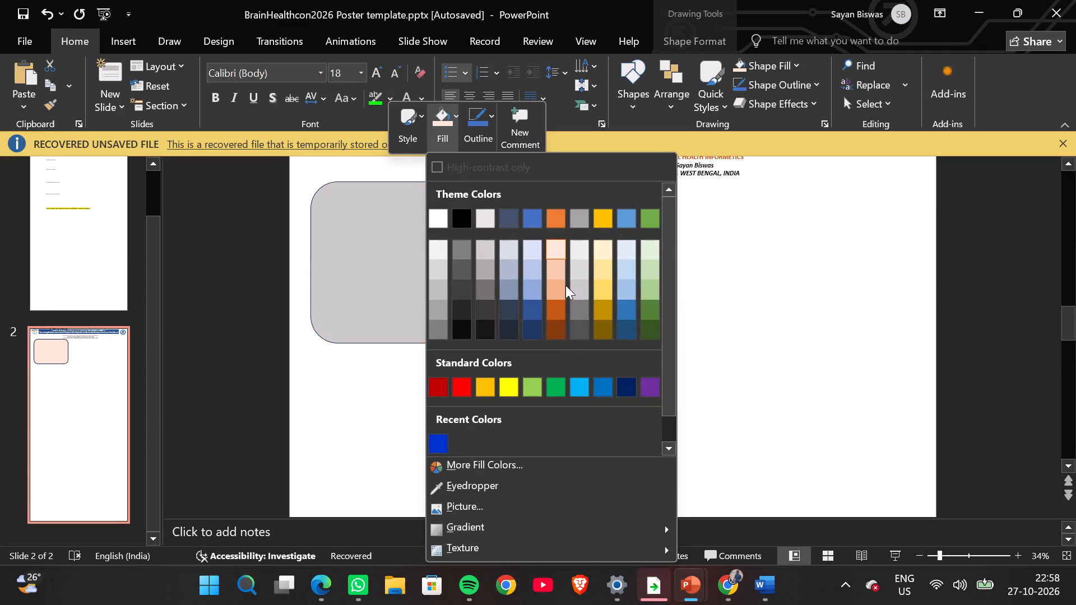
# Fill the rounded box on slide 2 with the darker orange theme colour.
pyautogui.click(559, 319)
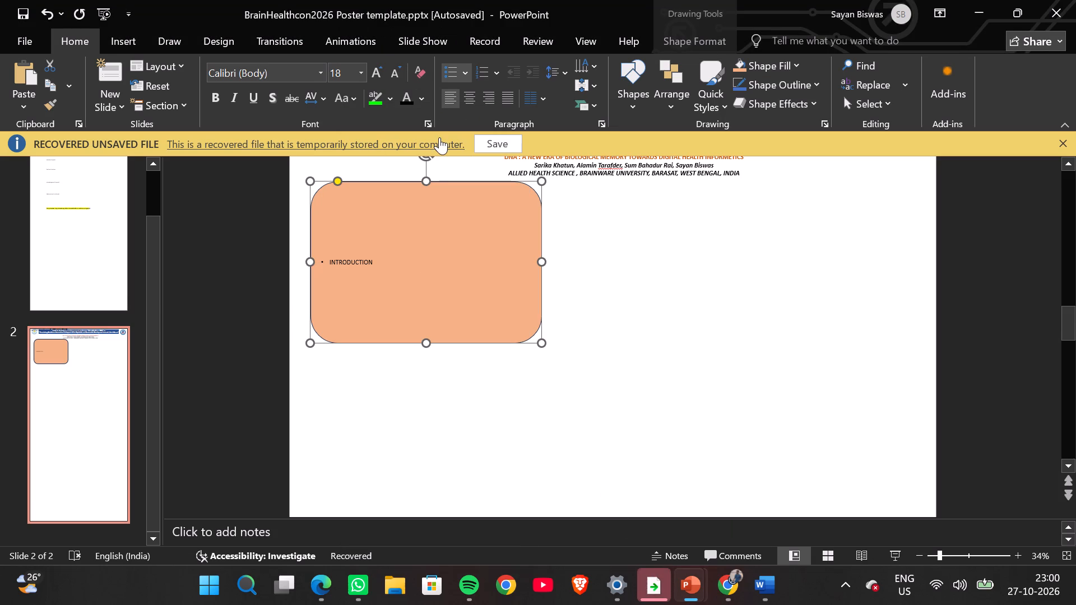
# Nudge the orange rounded box slightly downward on slide 2.
pyautogui.click(448, 106)
pyautogui.press('Down')
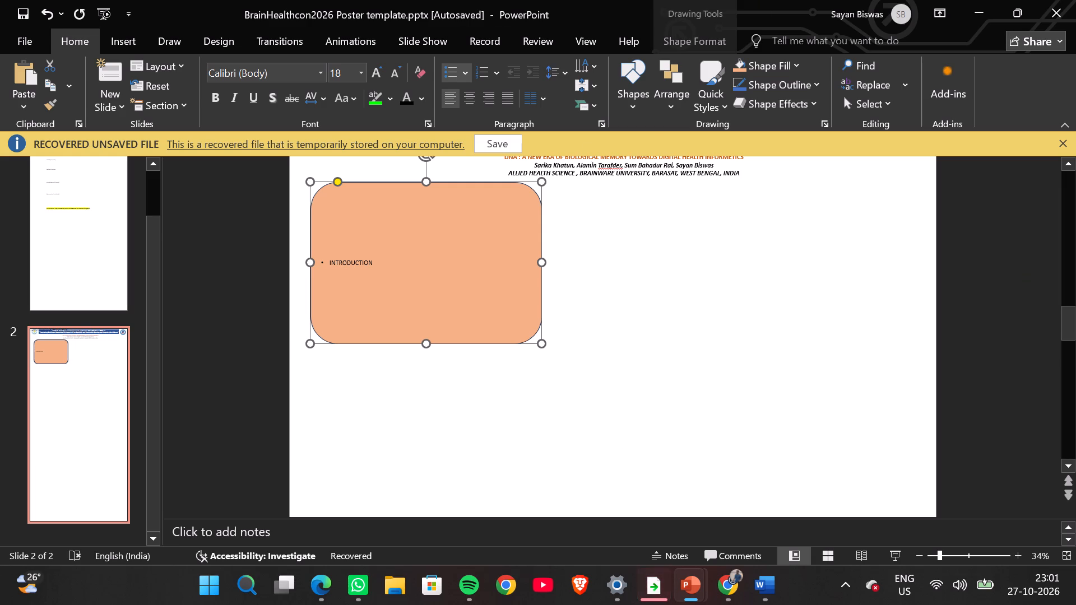
# Set the vertical alignment of the orange rounded box's text to Top Centered.
pyautogui.click(376, 259)
pyautogui.tripleClick(376, 260)
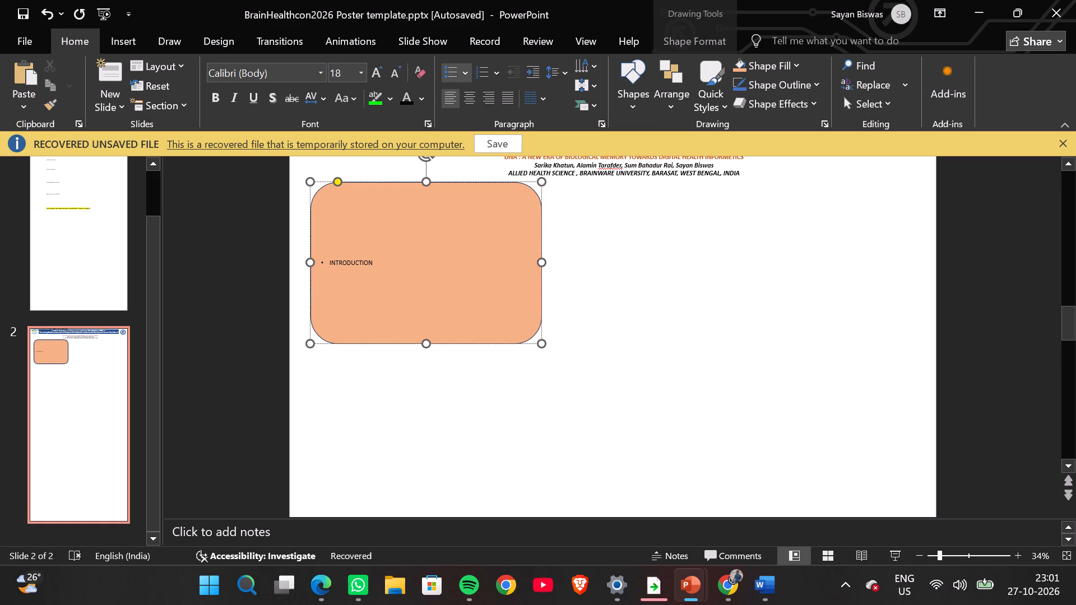
pyautogui.moveTo(376, 260); pyautogui.dragTo(318, 259)
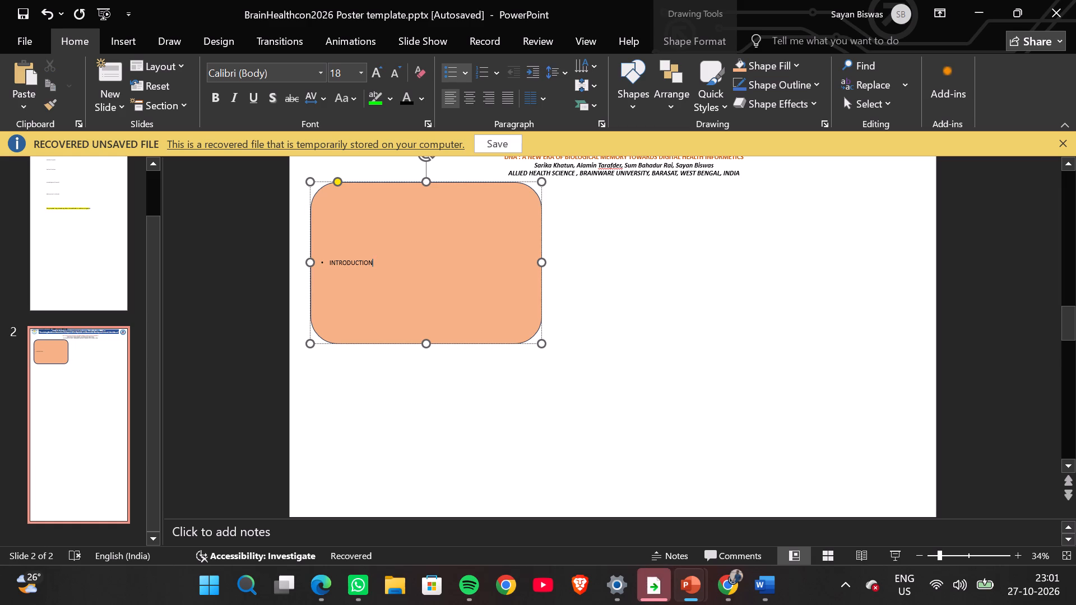
pyautogui.hotkey('ctrl', 'a')
pyautogui.rightClick(354, 277)
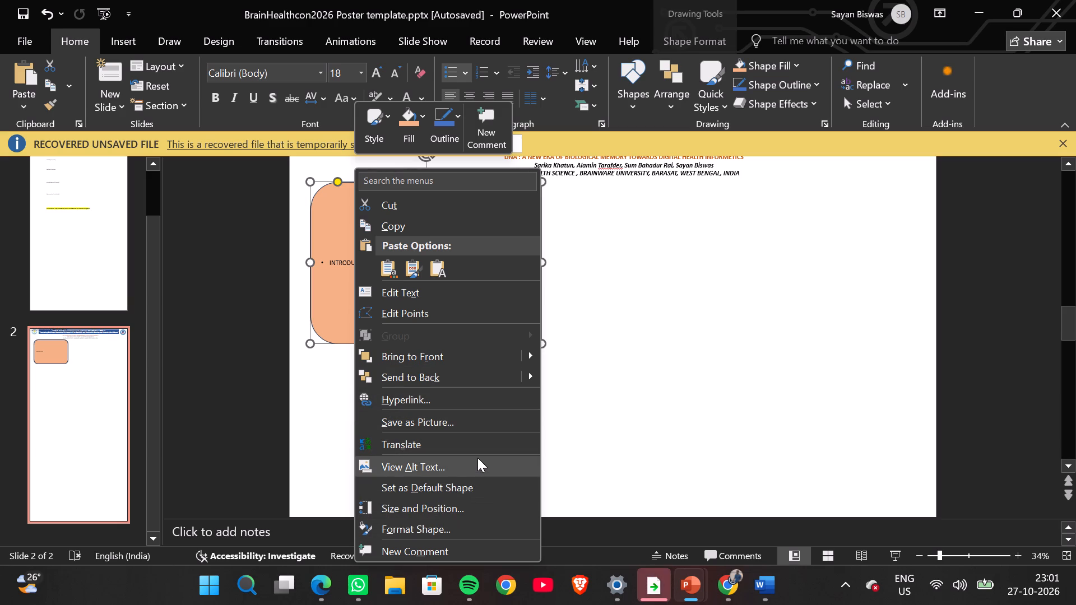
pyautogui.click(454, 525)
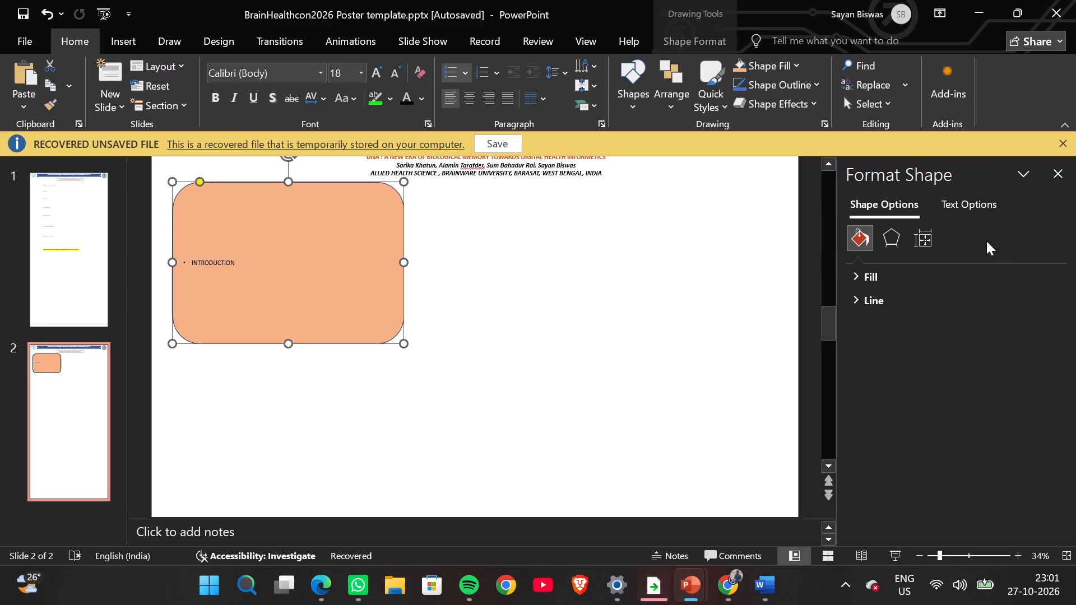
pyautogui.click(976, 208)
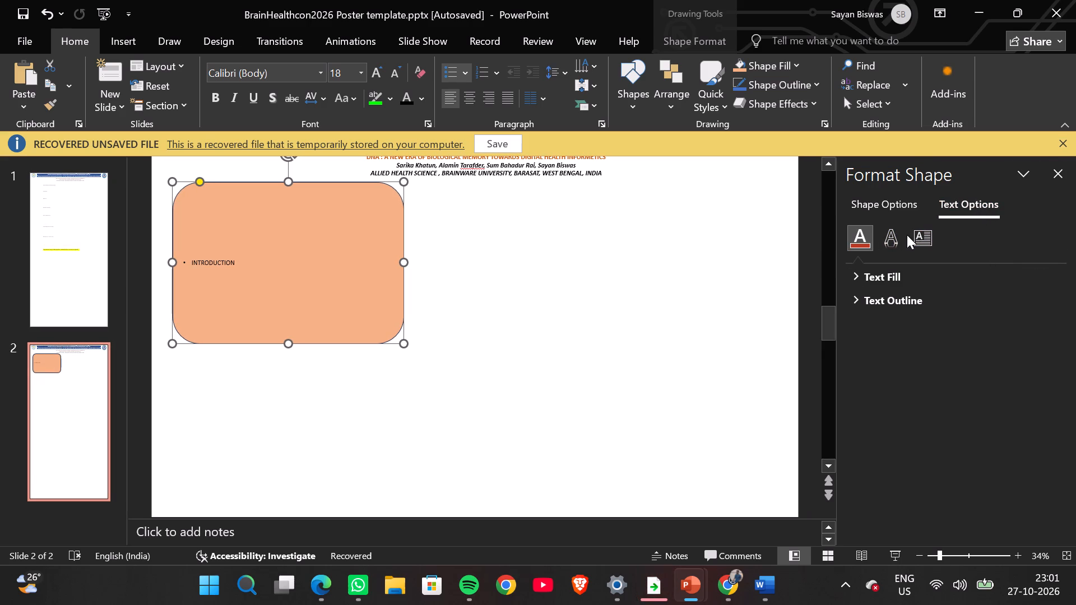
pyautogui.click(895, 270)
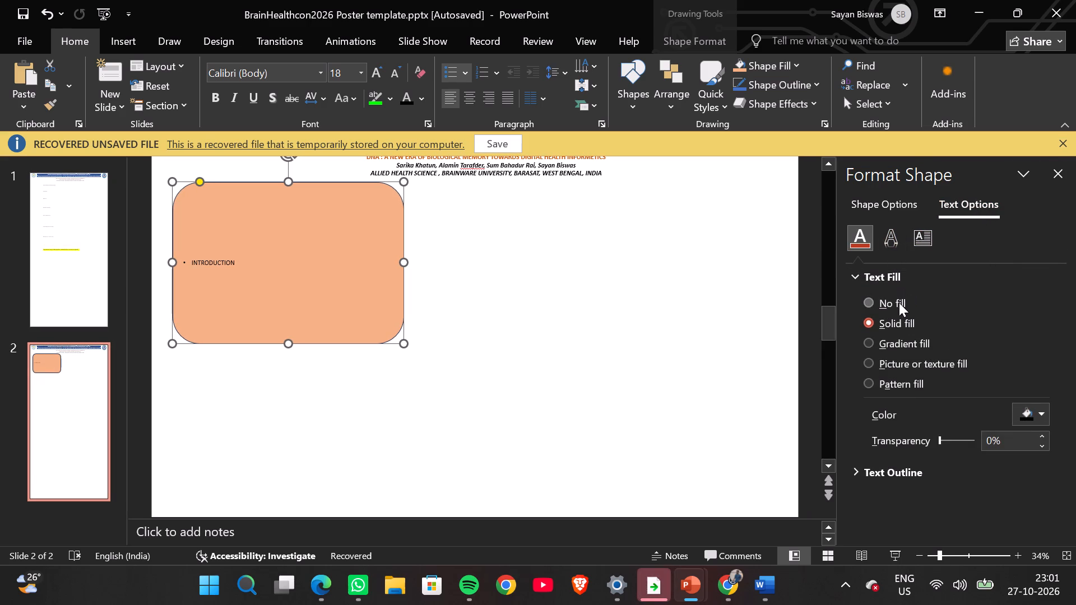
pyautogui.click(921, 226)
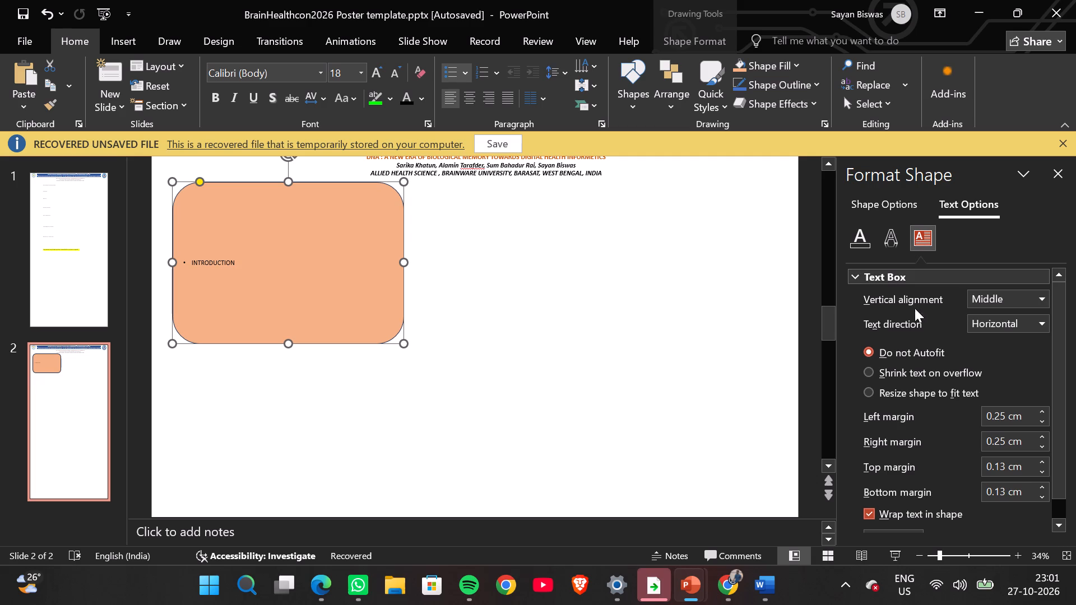
pyautogui.click(1010, 297)
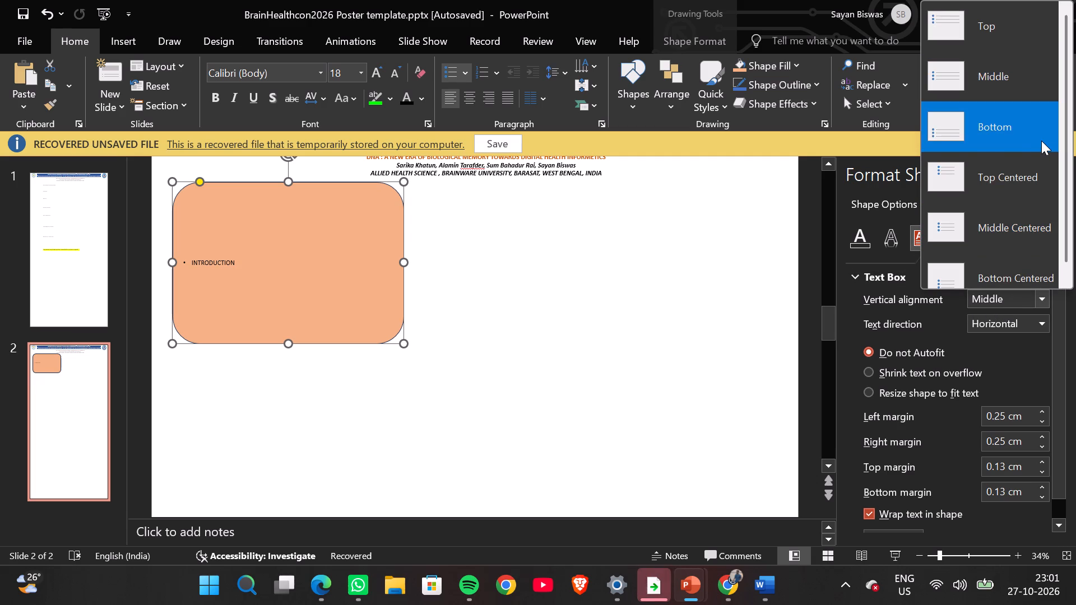
pyautogui.click(1020, 183)
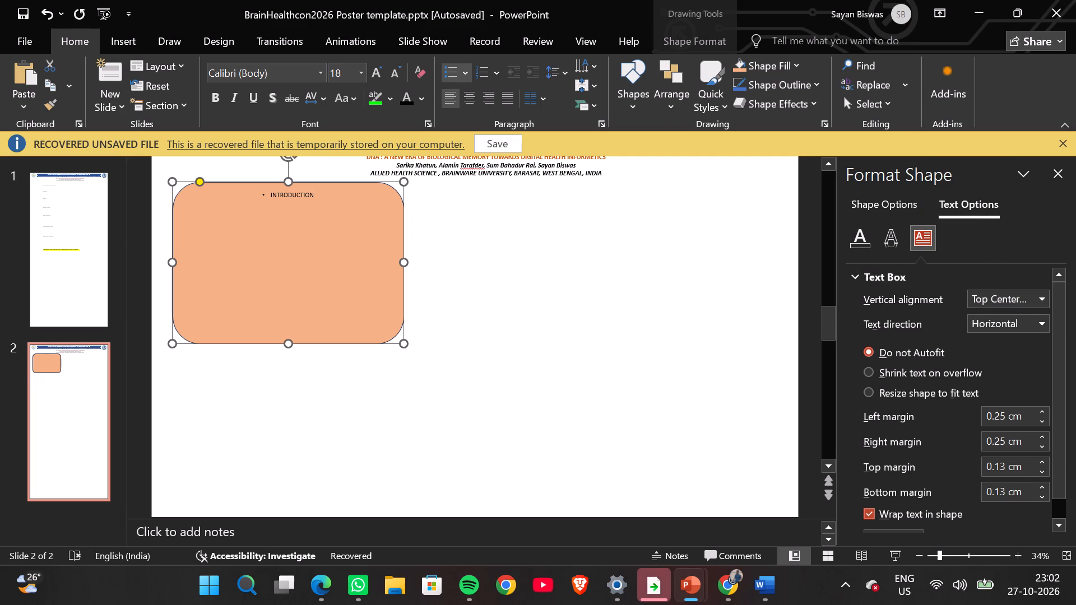
# Remove the bullet in front of INTRODUCTION in the orange rounded box, keeping the whole word.
pyautogui.click(285, 197)
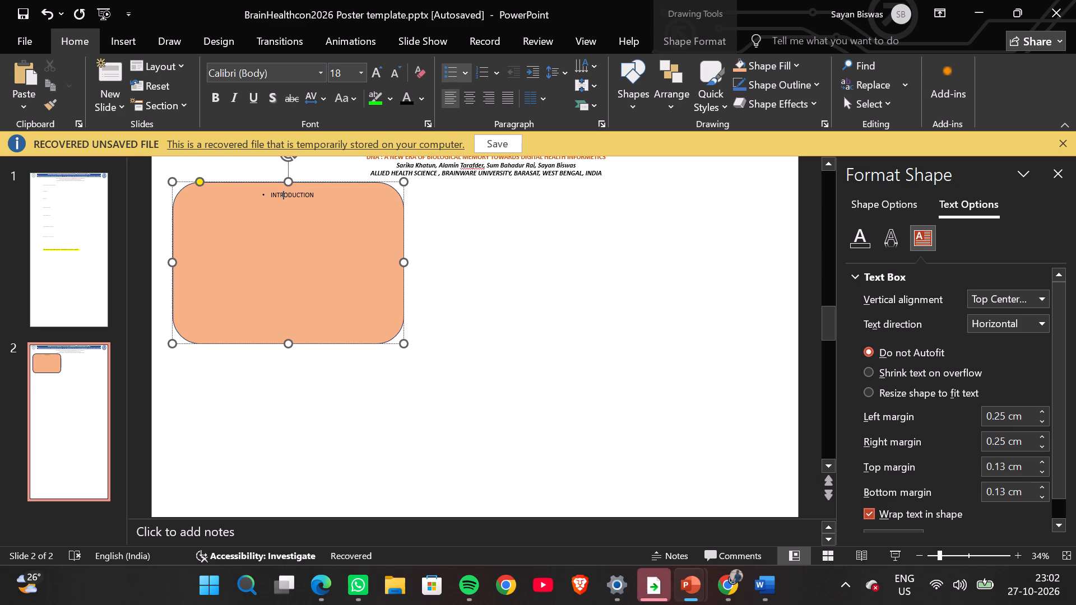
pyautogui.click(271, 199)
pyautogui.press('Delete')
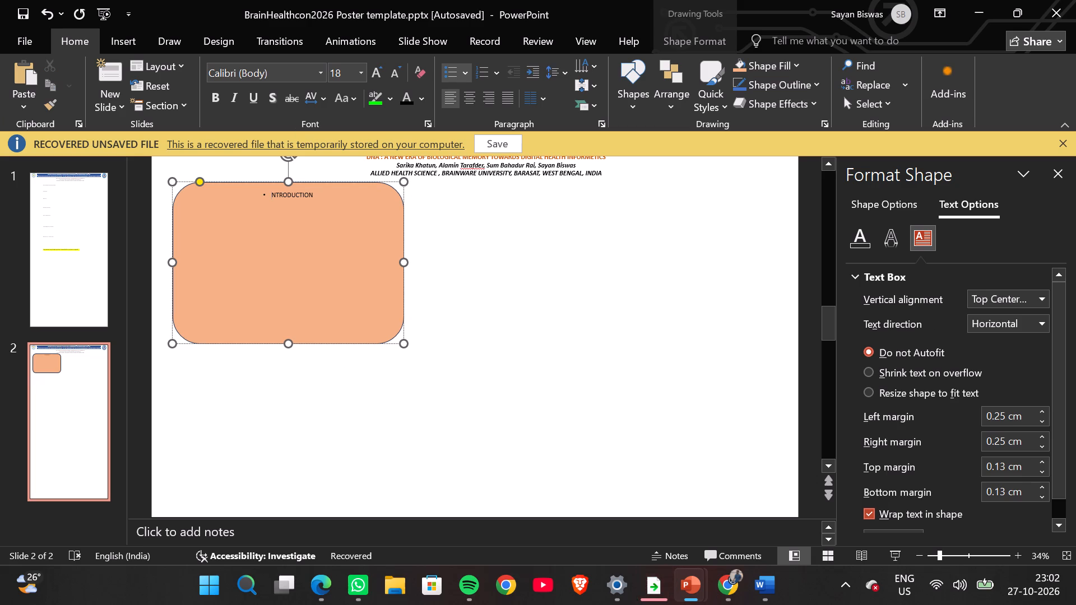
pyautogui.hotkey('ctrl', 'z')
pyautogui.press('BackSpace')
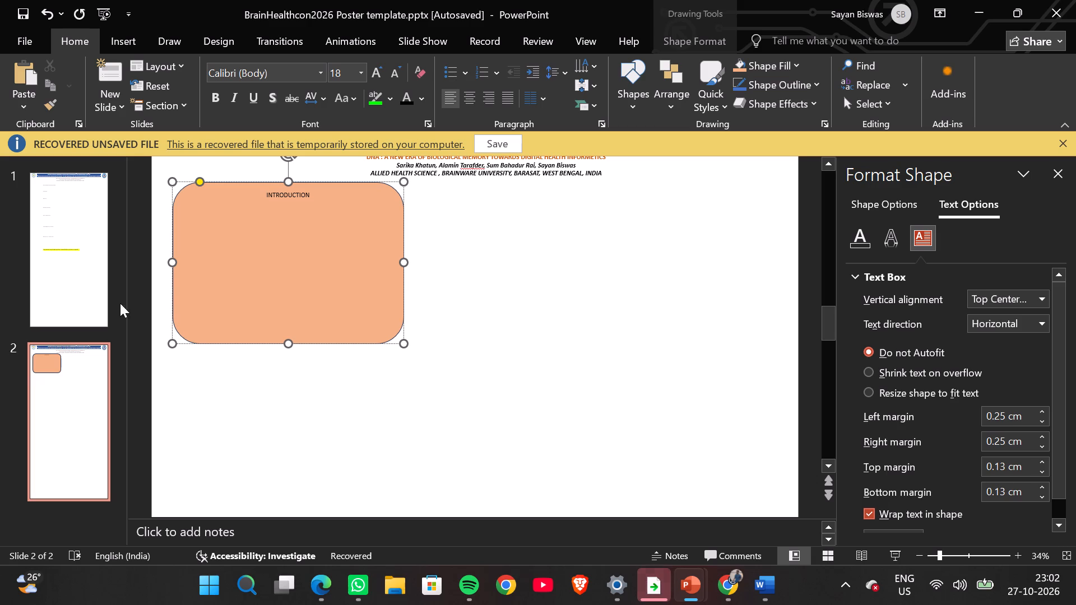
# Nudge the orange rounded box slightly downward on slide 2, keeping it near the slide's left edge below the poster header.
pyautogui.click(319, 198)
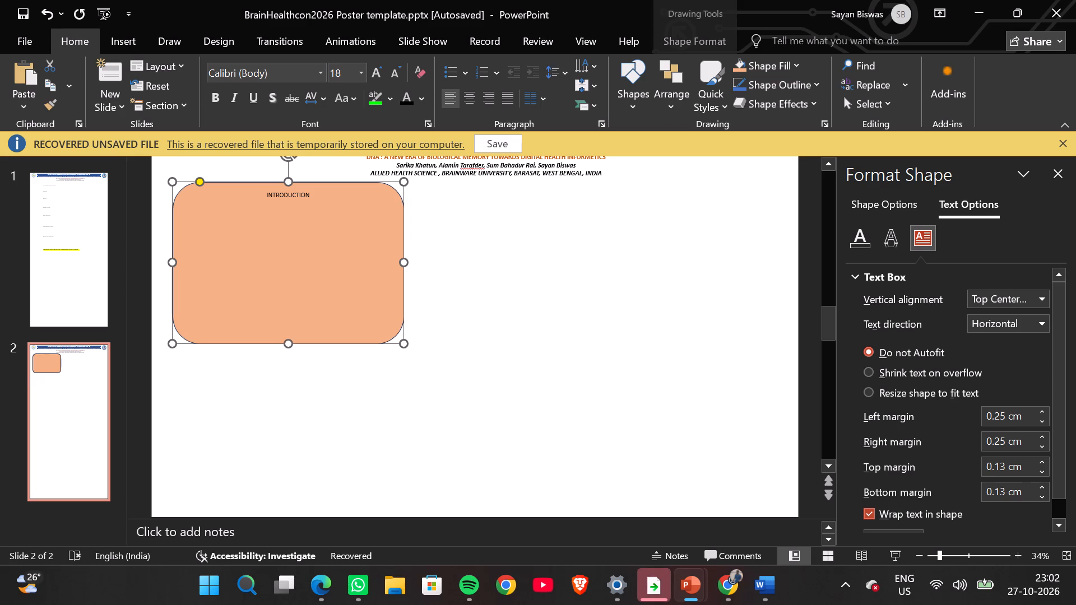
pyautogui.click(306, 193)
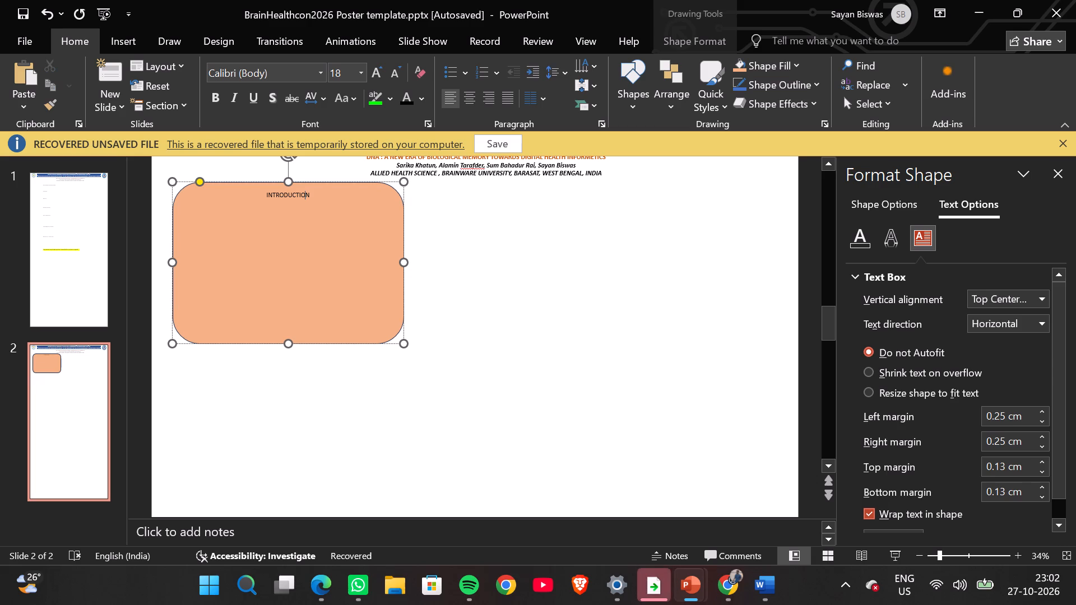
pyautogui.moveTo(312, 197); pyautogui.dragTo(287, 195)
pyautogui.moveTo(303, 196); pyautogui.dragTo(288, 195, button='right')
pyautogui.click(293, 199)
pyautogui.moveTo(306, 197); pyautogui.dragTo(309, 203)
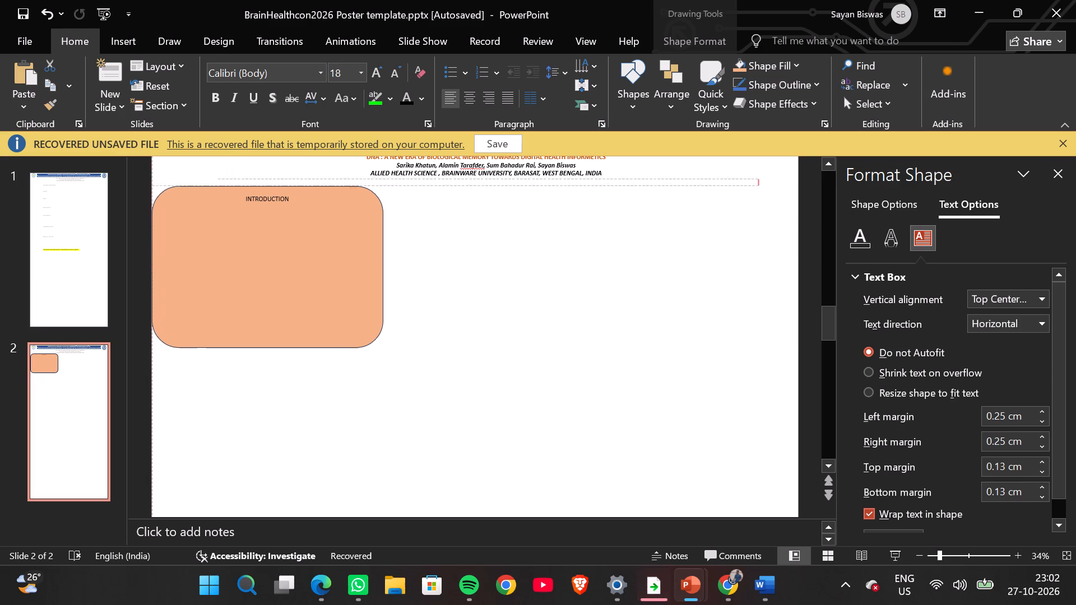
pyautogui.moveTo(309, 203); pyautogui.dragTo(325, 203)
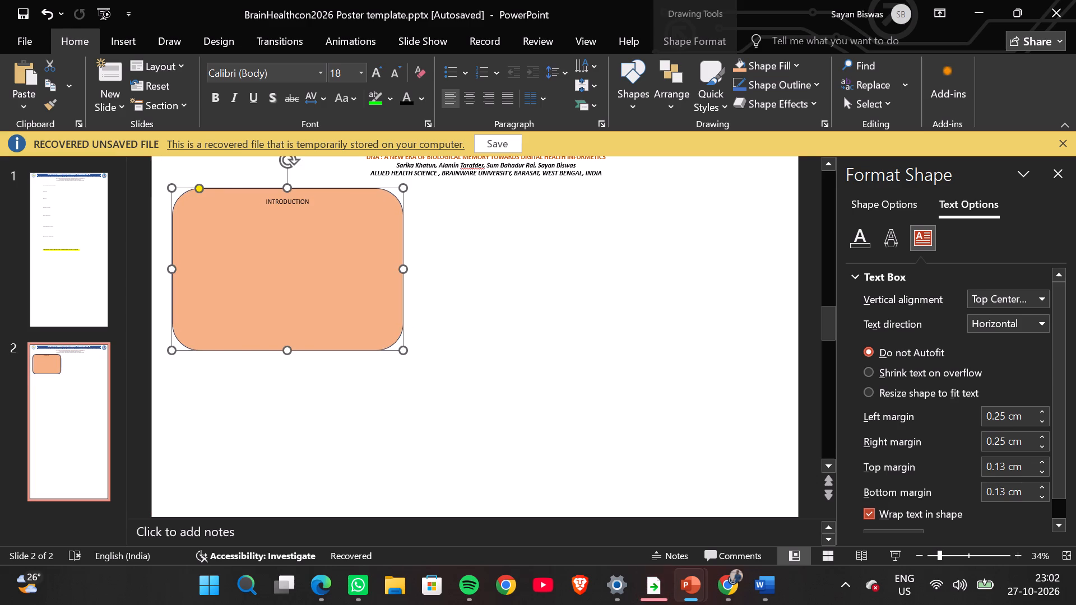
# Set the font size of the INTRODUCTION heading in the orange rounded box to 28.
pyautogui.doubleClick(314, 205)
pyautogui.doubleClick(314, 205)
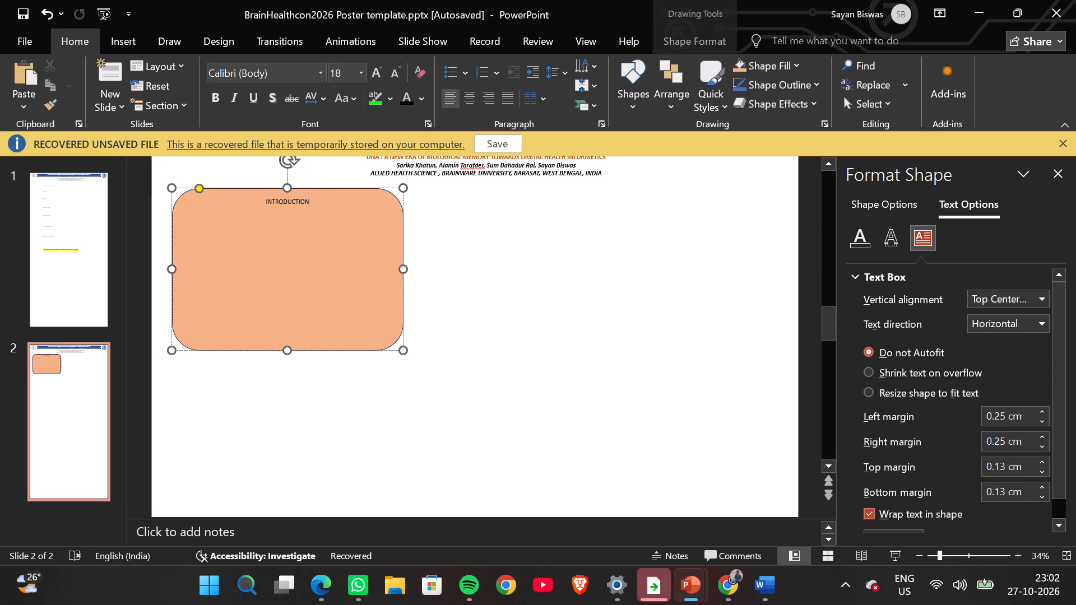
pyautogui.hotkey('ctrl', 'a')
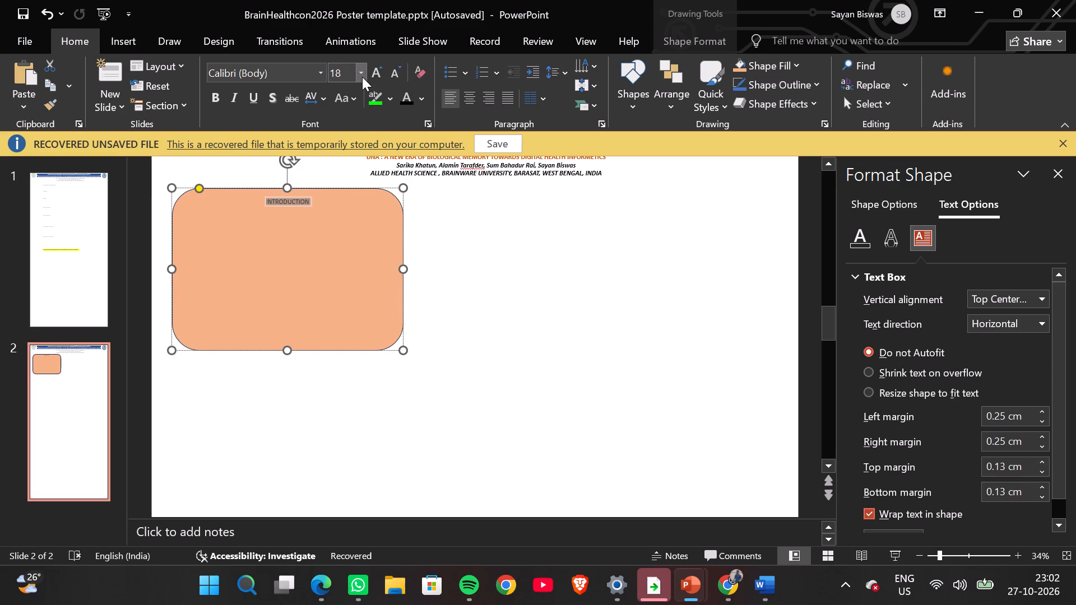
pyautogui.click(363, 77)
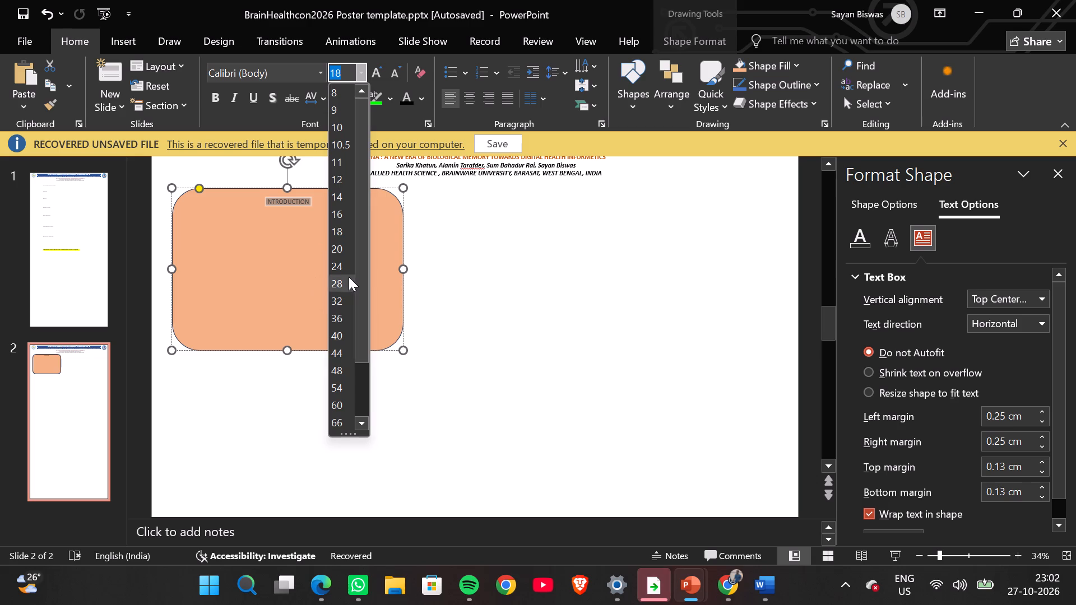
pyautogui.click(349, 277)
pyautogui.click(530, 280)
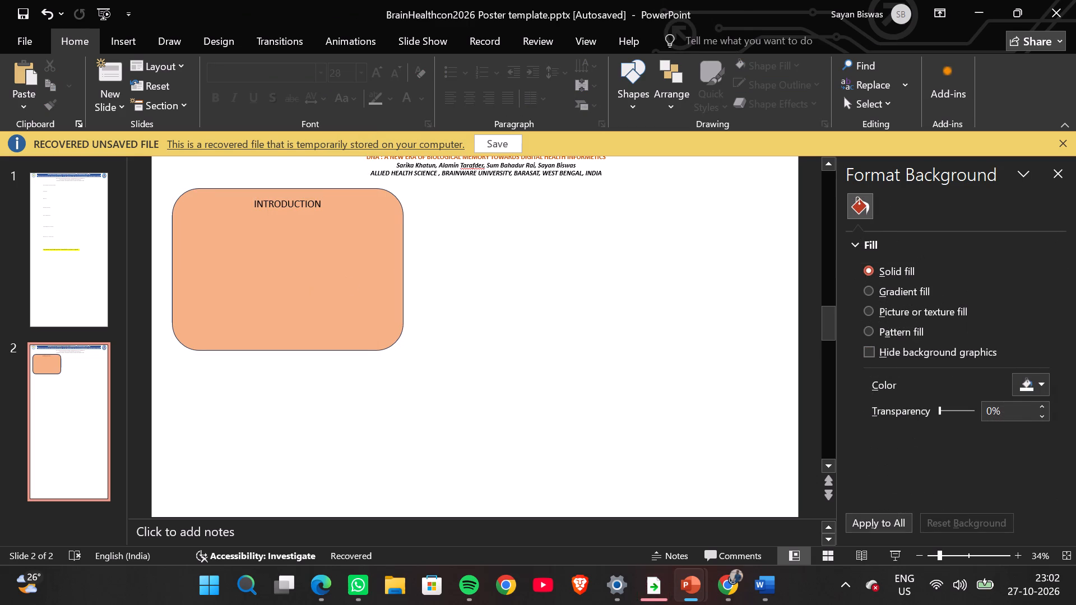
# Make the whole INTRODUCTION heading in the orange rounded box bold.
pyautogui.click(317, 212)
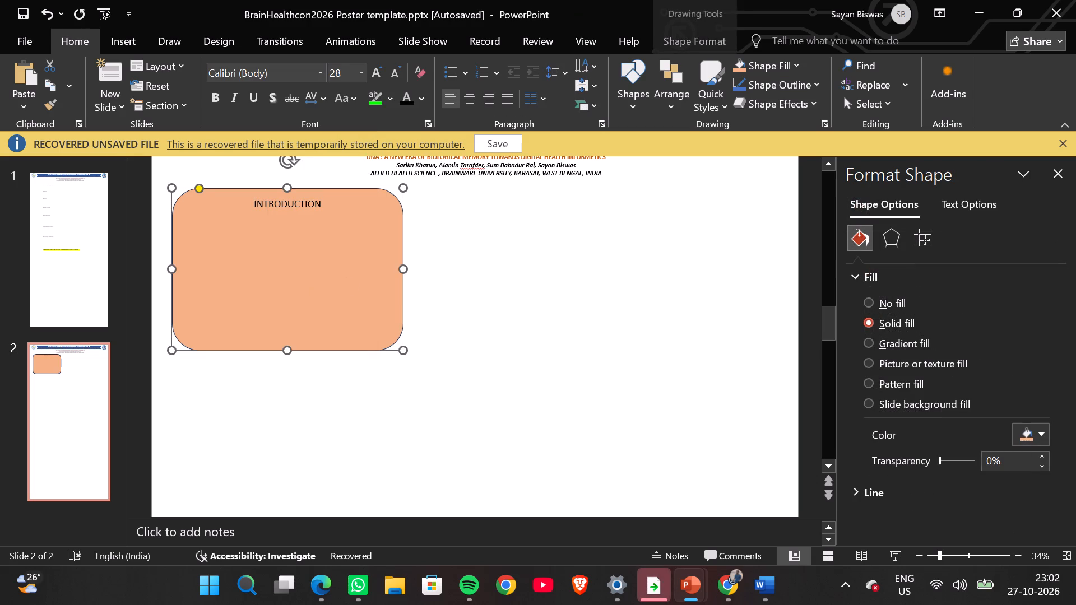
pyautogui.doubleClick(319, 207)
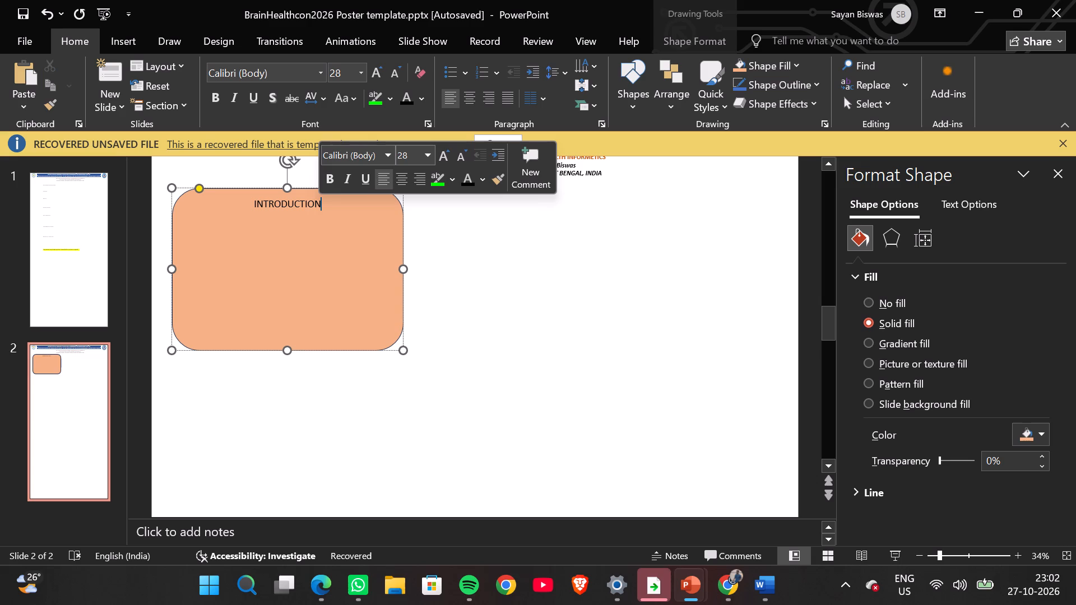
pyautogui.click(332, 181)
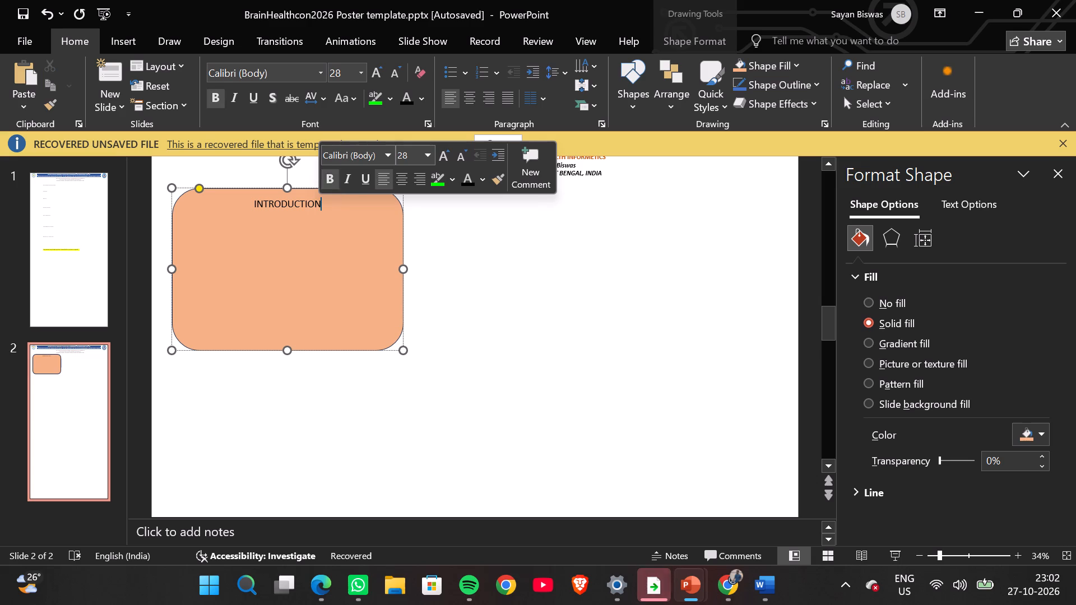
pyautogui.doubleClick(323, 201)
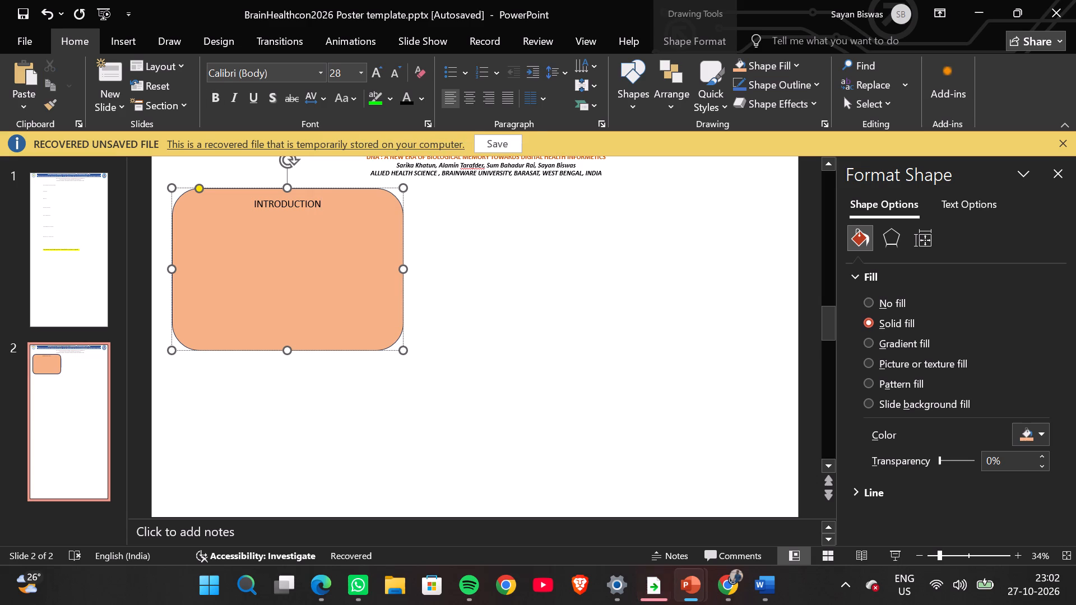
pyautogui.hotkey('ctrl', 'a')
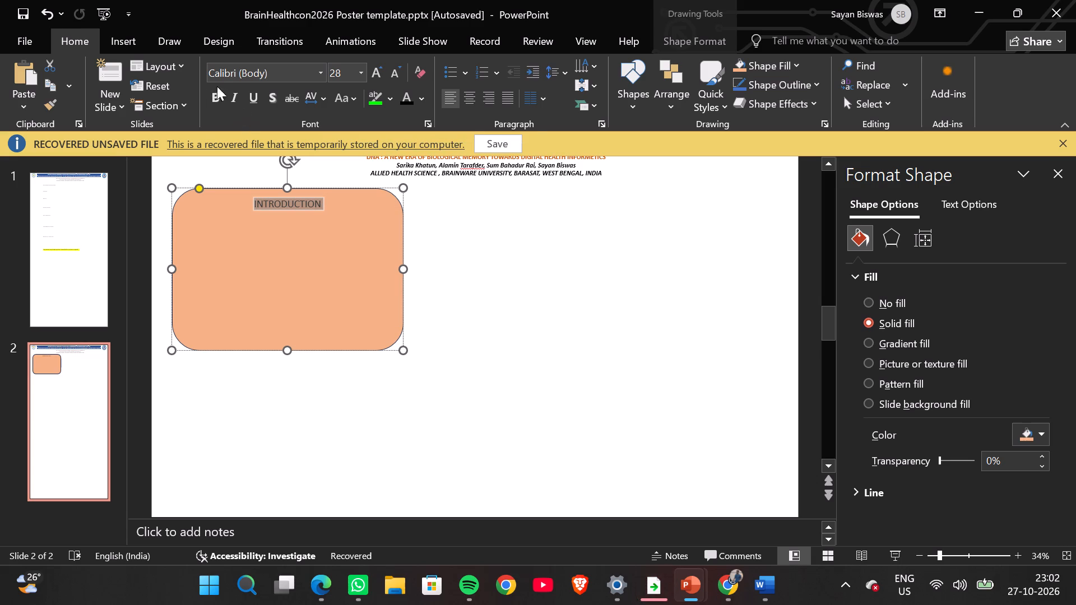
pyautogui.click(211, 90)
pyautogui.click(532, 317)
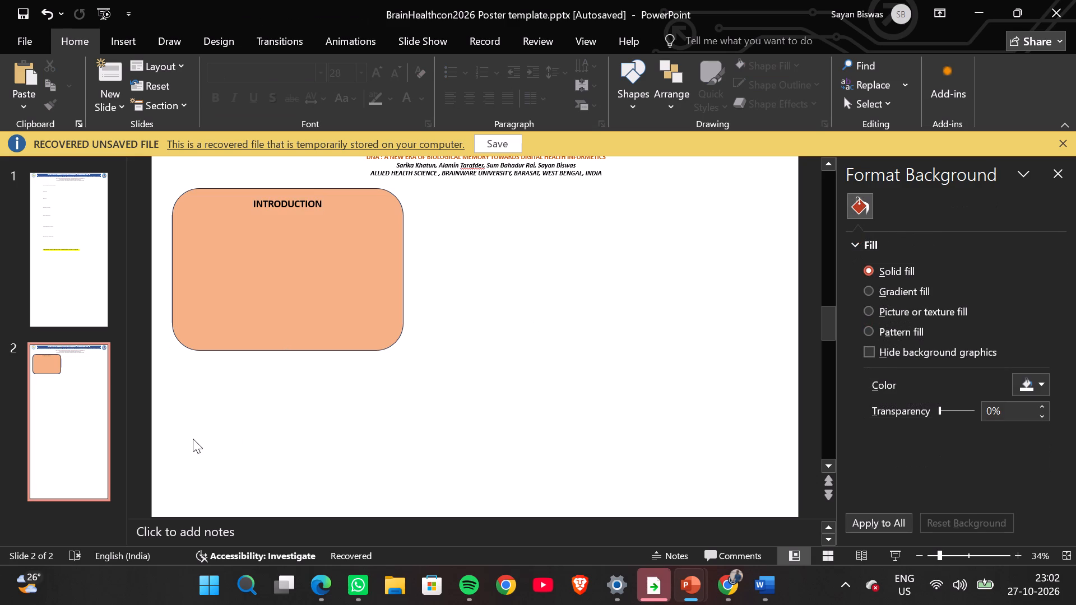
# Start a new line below the INTRODUCTION heading in the orange rounded box.
pyautogui.click(0, 604)
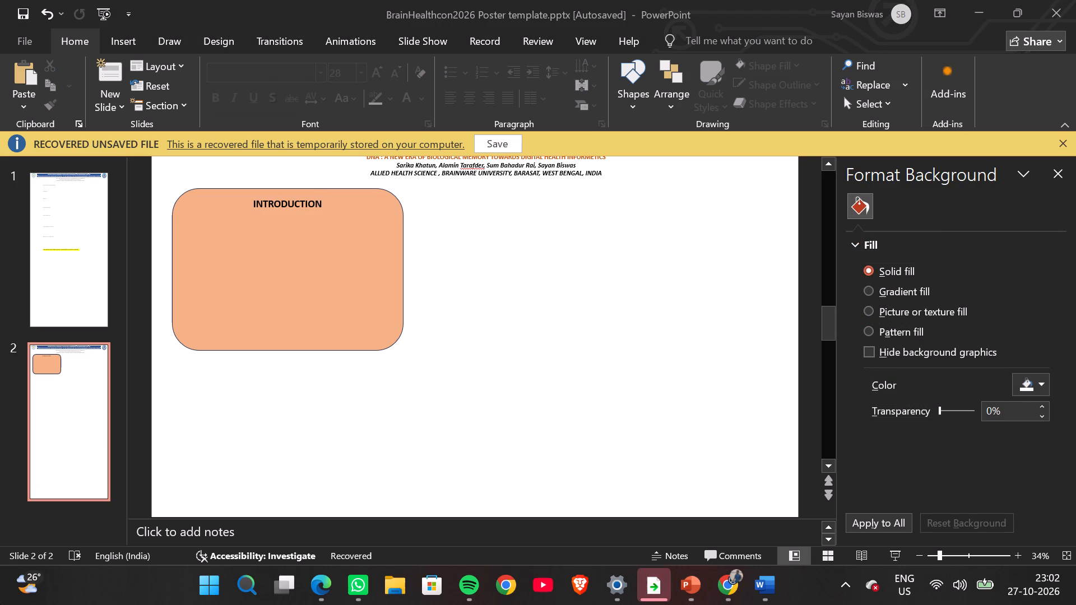
pyautogui.rightClick(229, 227)
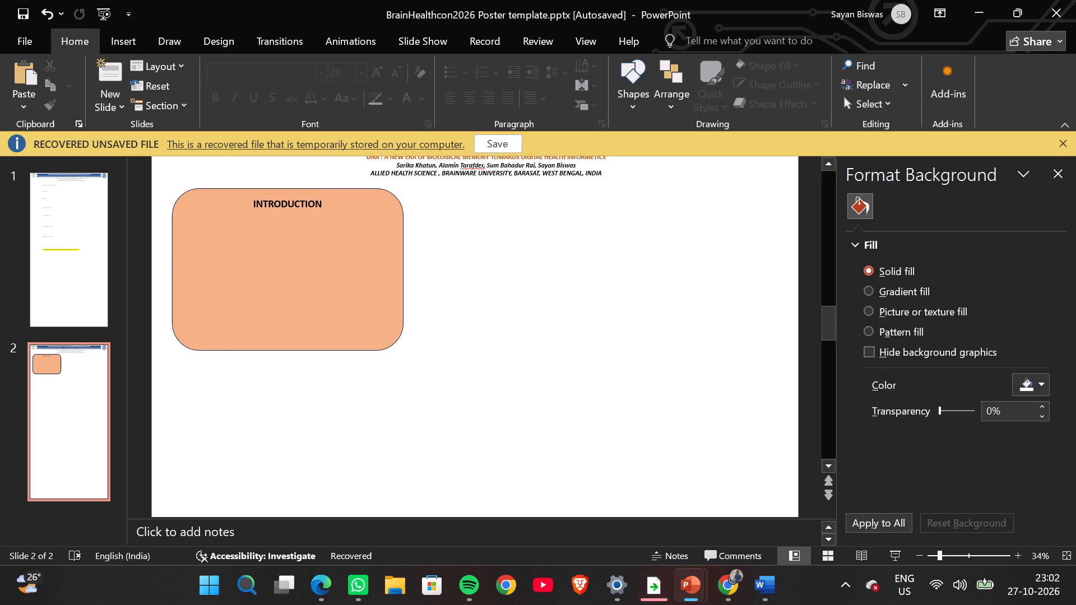
pyautogui.click(277, 224)
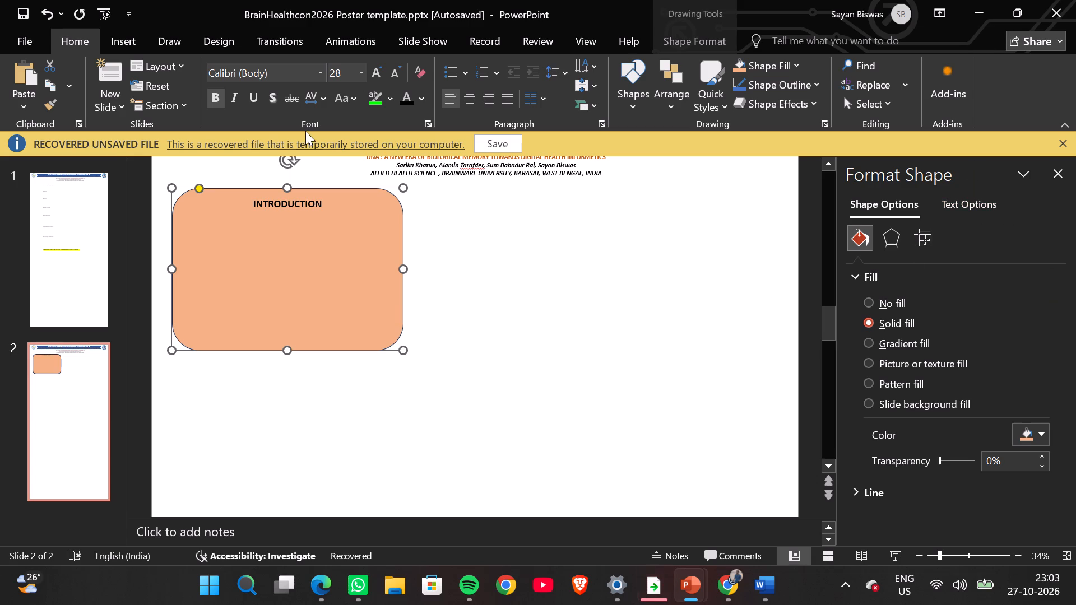
pyautogui.click(332, 204)
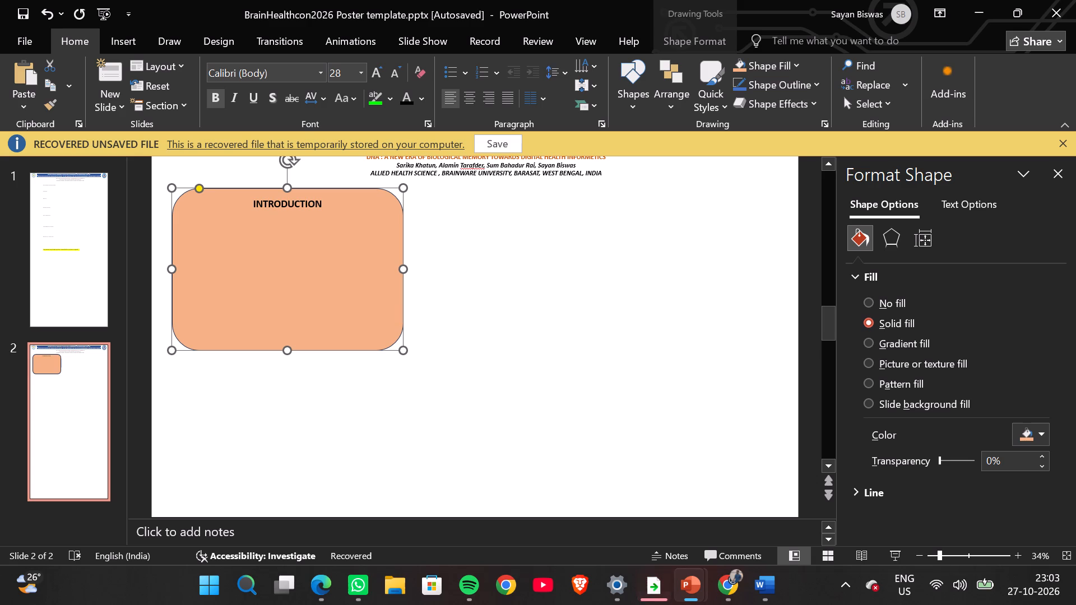
pyautogui.click(320, 199)
pyautogui.press('Return')
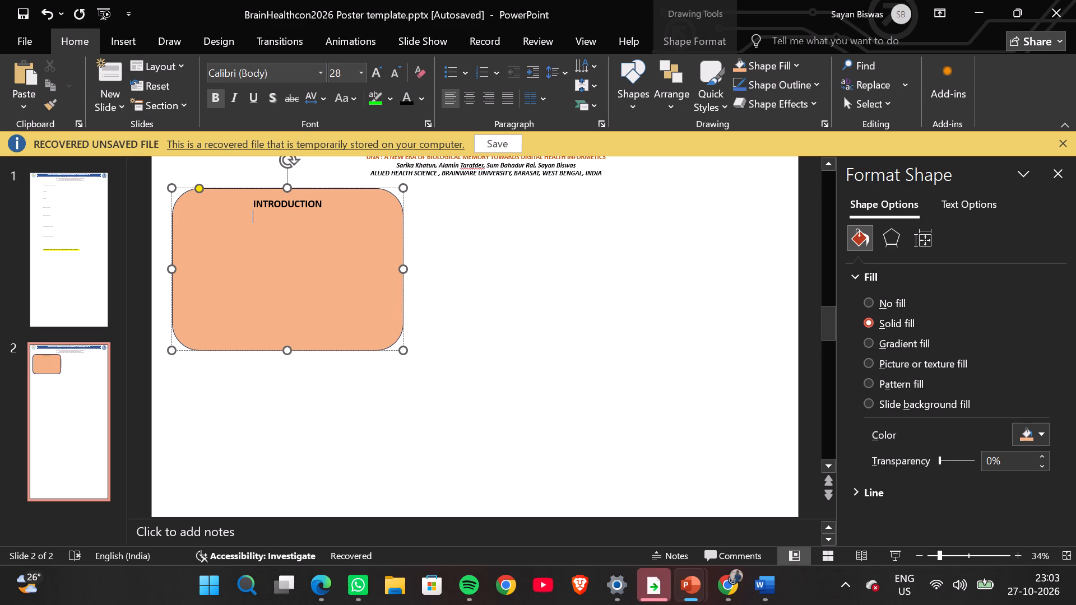
# Align the orange rounded box's text to the left by setting its vertical alignment to Top instead of Top Centered.
pyautogui.click(445, 93)
pyautogui.click(950, 203)
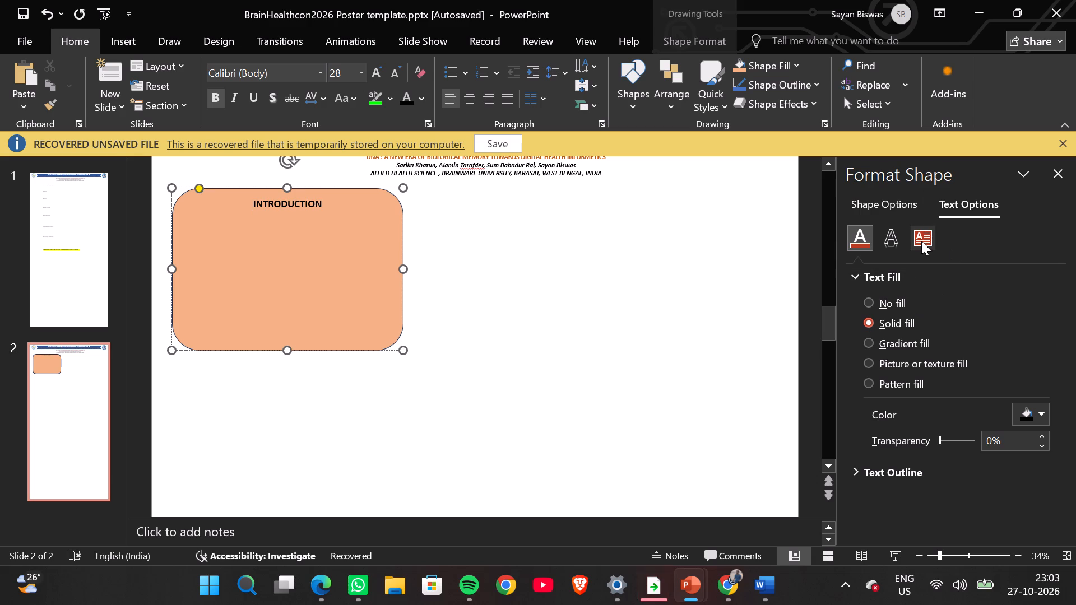
pyautogui.click(921, 241)
pyautogui.click(1037, 297)
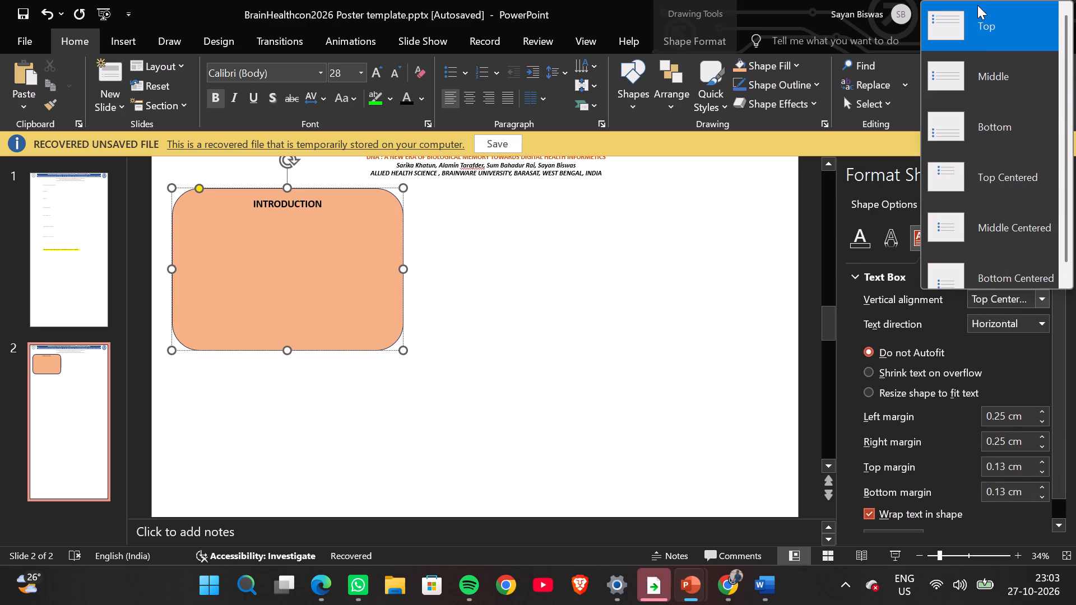
pyautogui.click(977, 34)
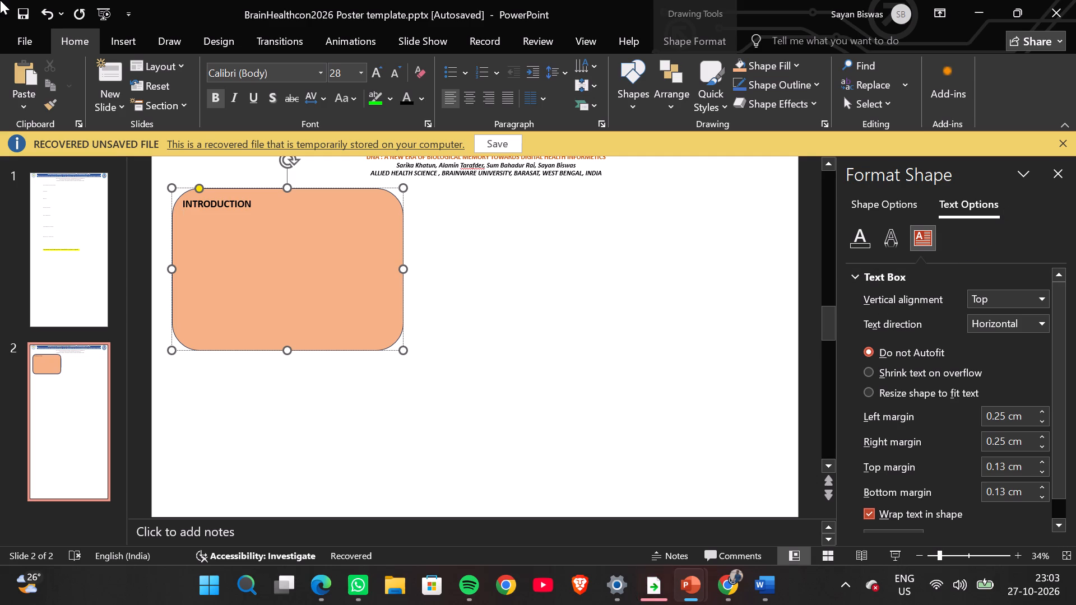
# Format the empty line below INTRODUCTION as a bulleted line without bold.
pyautogui.click(211, 99)
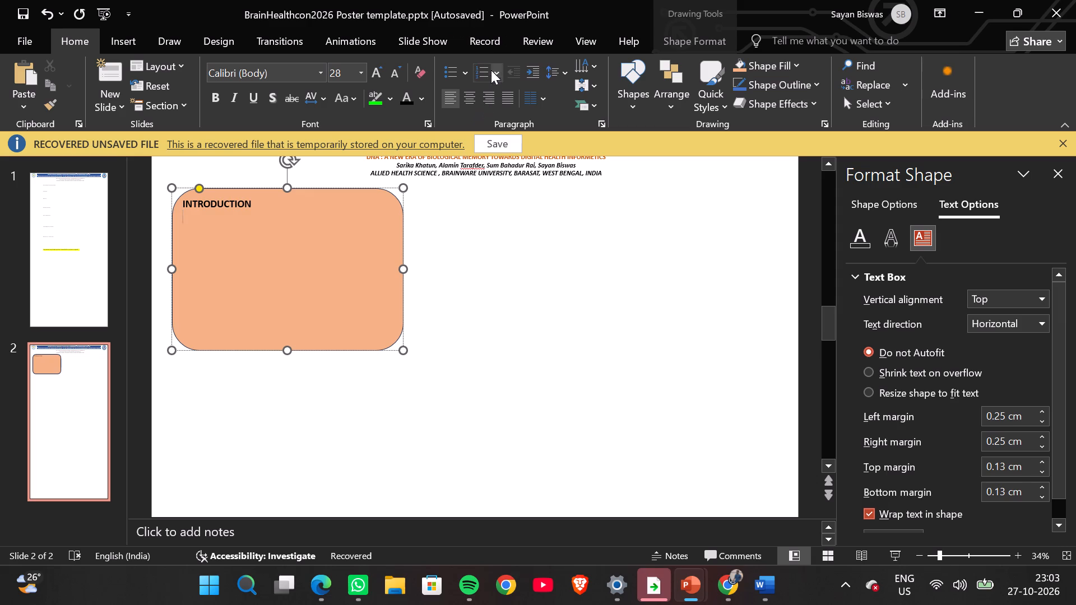
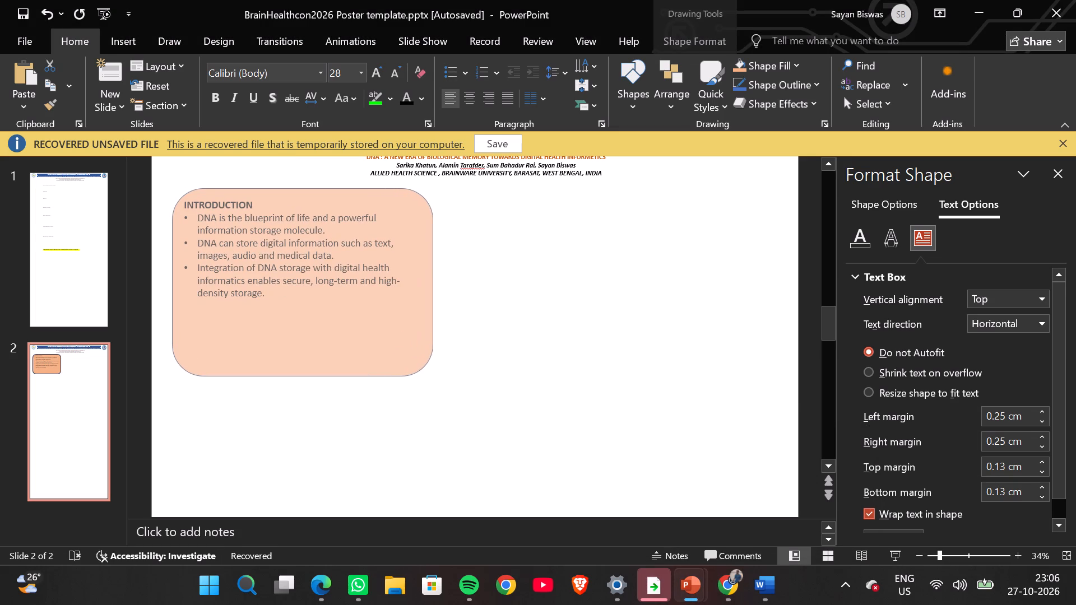
pyautogui.moveTo(434, 379); pyautogui.dragTo(437, 379)
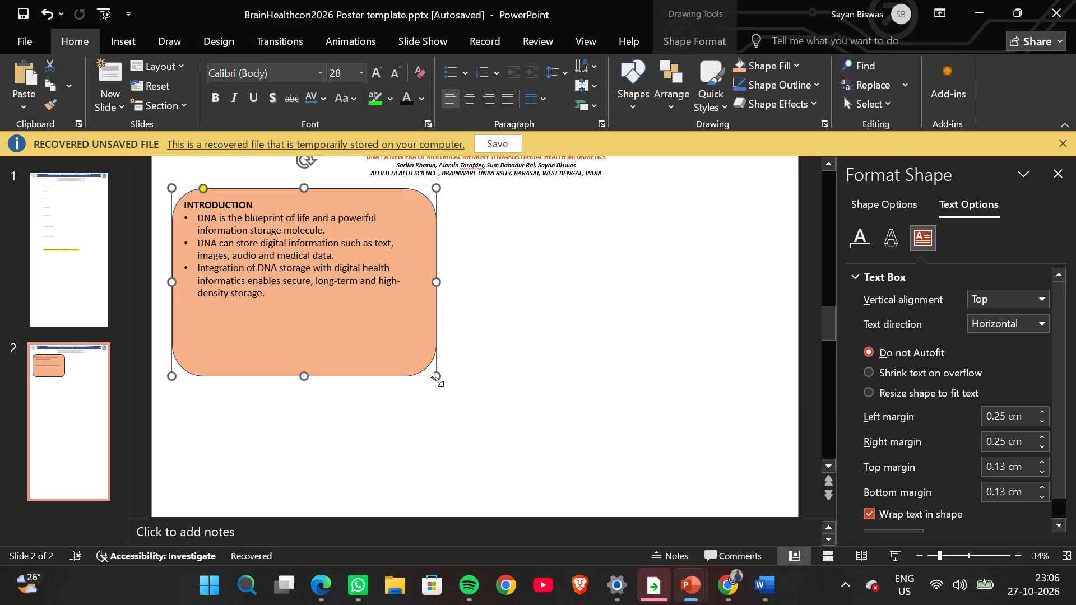
pyautogui.moveTo(437, 379); pyautogui.dragTo(448, 393)
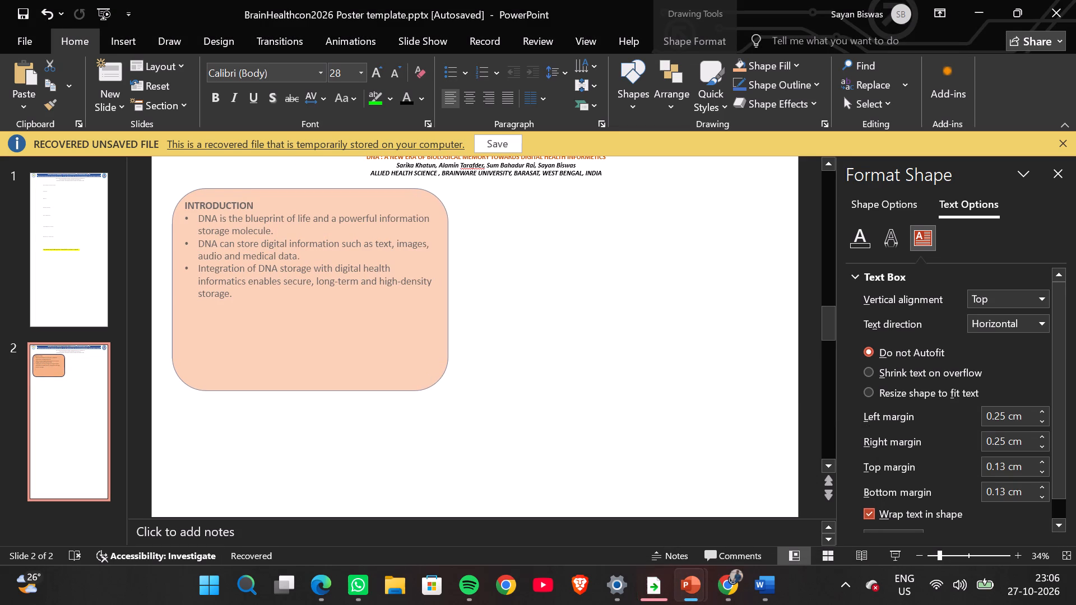
pyautogui.moveTo(448, 393); pyautogui.dragTo(431, 408)
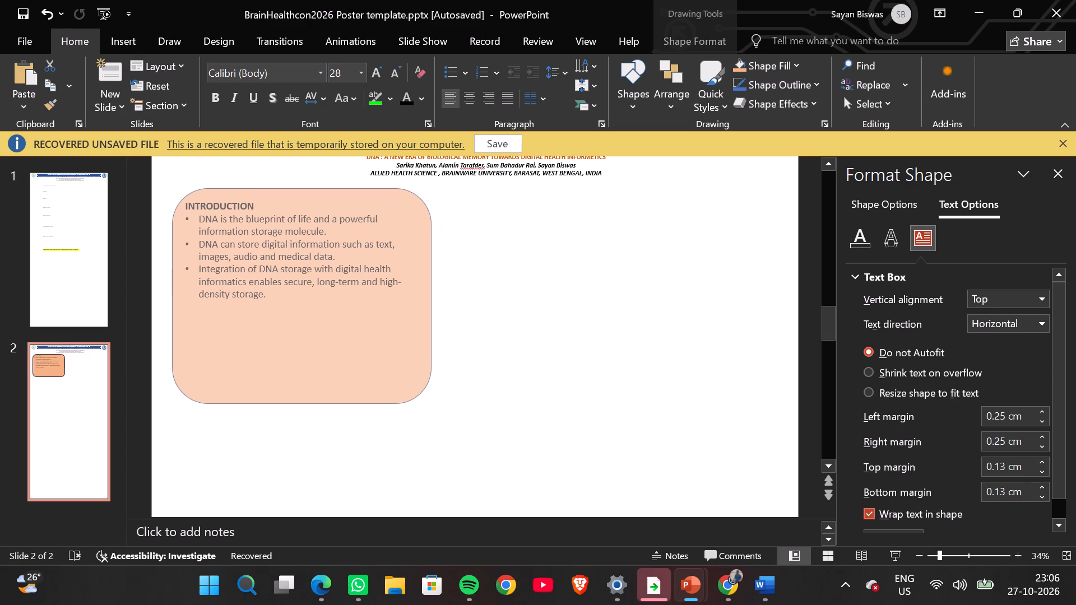
pyautogui.moveTo(431, 408); pyautogui.dragTo(432, 408)
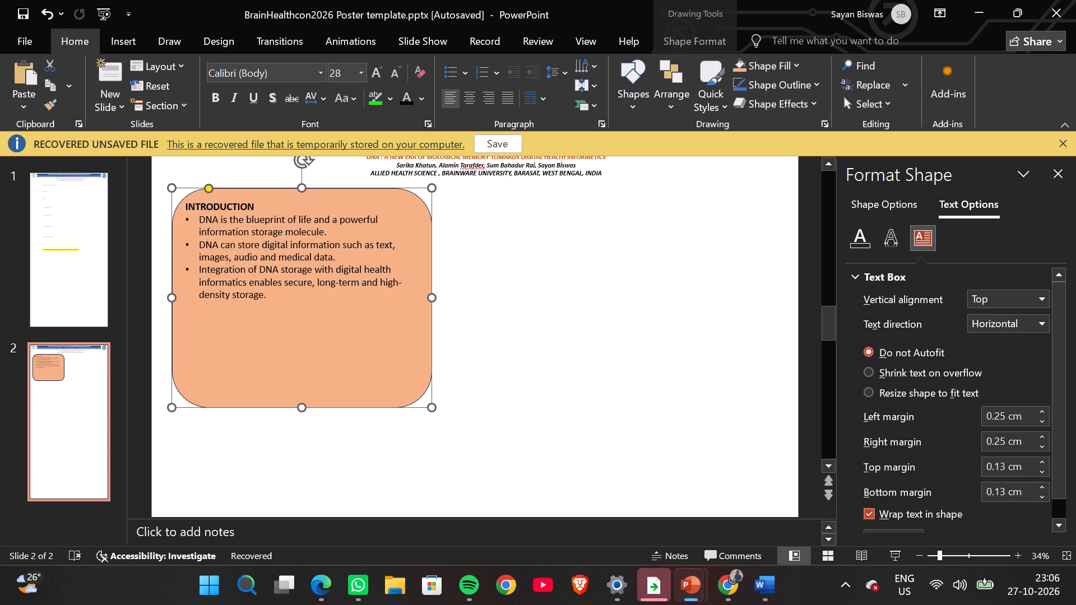
# Remove the bullet from the empty line below the third Introduction bullet and left-align that line.
pyautogui.click(287, 329)
pyautogui.click(273, 301)
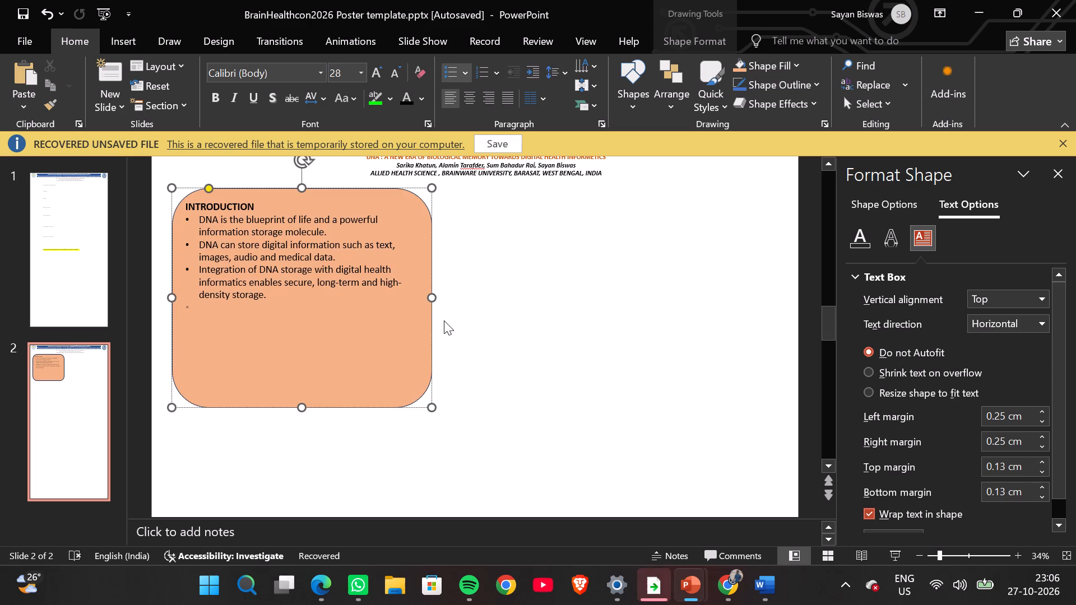
pyautogui.click(449, 101)
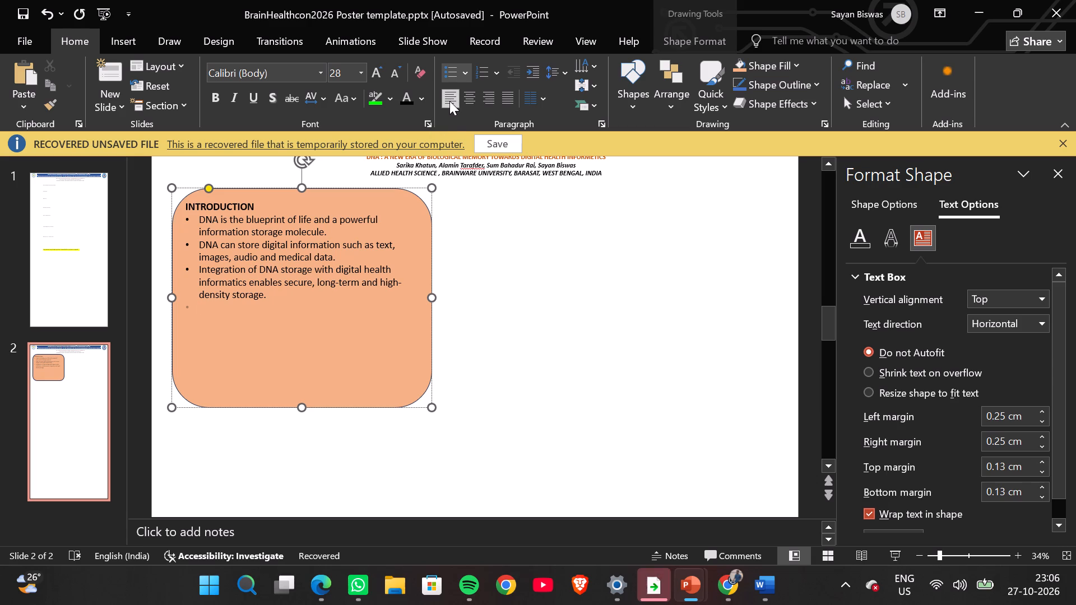
pyautogui.click(462, 75)
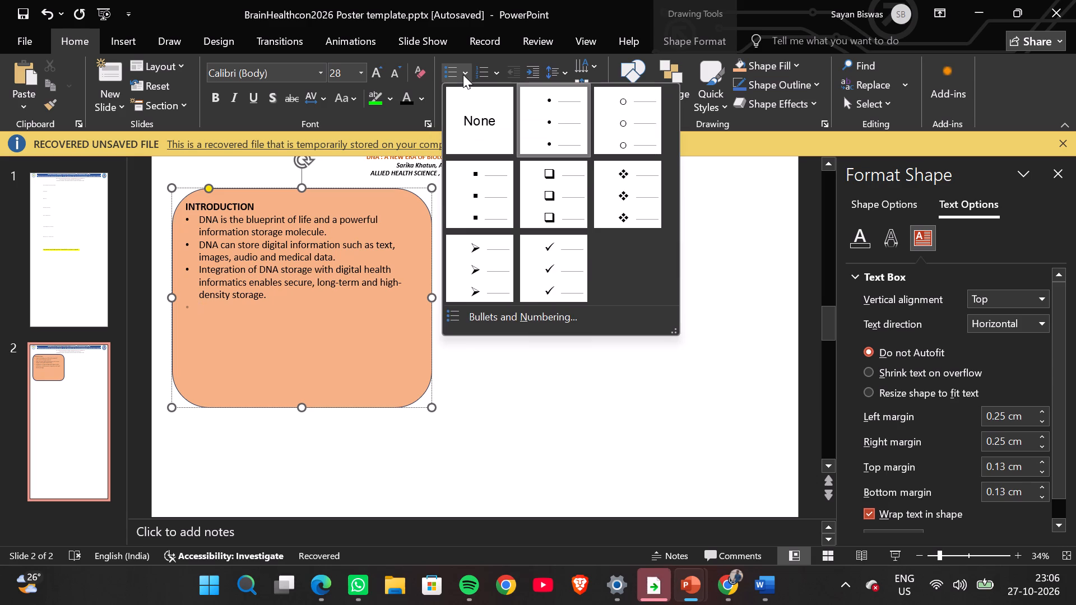
pyautogui.click(453, 77)
pyautogui.click(452, 104)
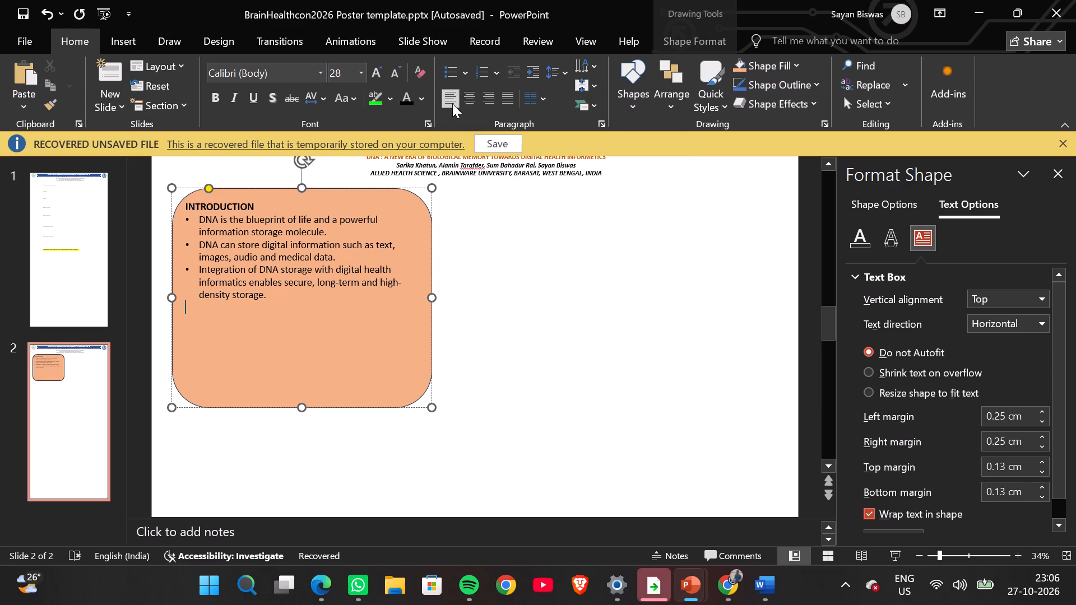
pyautogui.doubleClick(453, 104)
# Fill the unbulleted line with spaces as a blank spacer and start a second line below it, indented with a few spaces.
pyautogui.press('space')
pyautogui.press('space')
pyautogui.press('space')
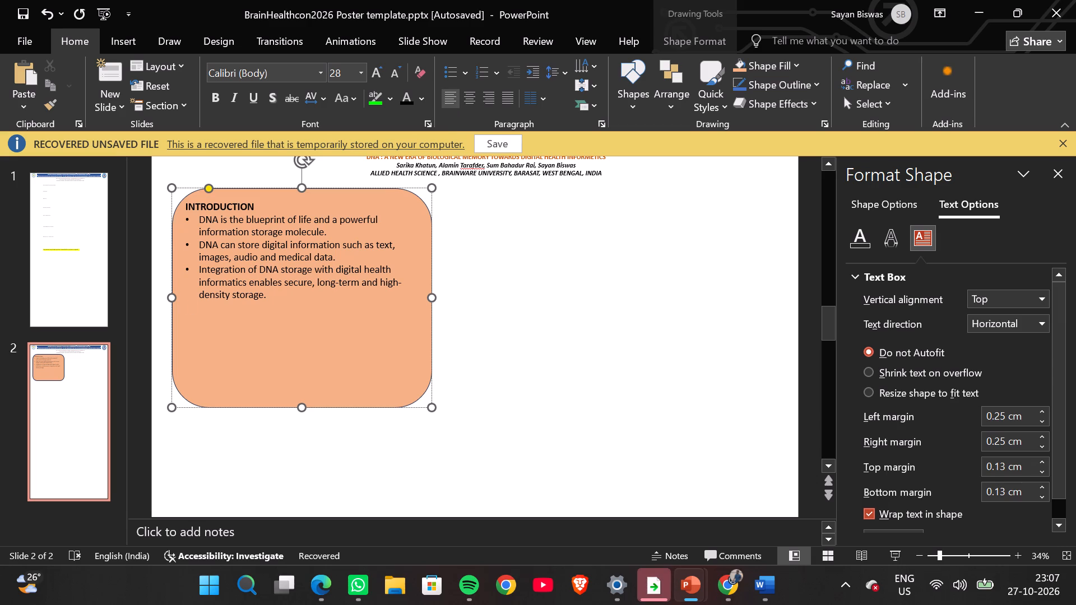
pyautogui.press('space')
pyautogui.press('space')
pyautogui.press('space')
pyautogui.press('space')
pyautogui.press('space')
pyautogui.press('space')
pyautogui.press('space')
pyautogui.press('space')
pyautogui.press('space')
pyautogui.press('space')
pyautogui.press('space')
pyautogui.press('space')
pyautogui.press('space')
pyautogui.press('space')
pyautogui.press('space')
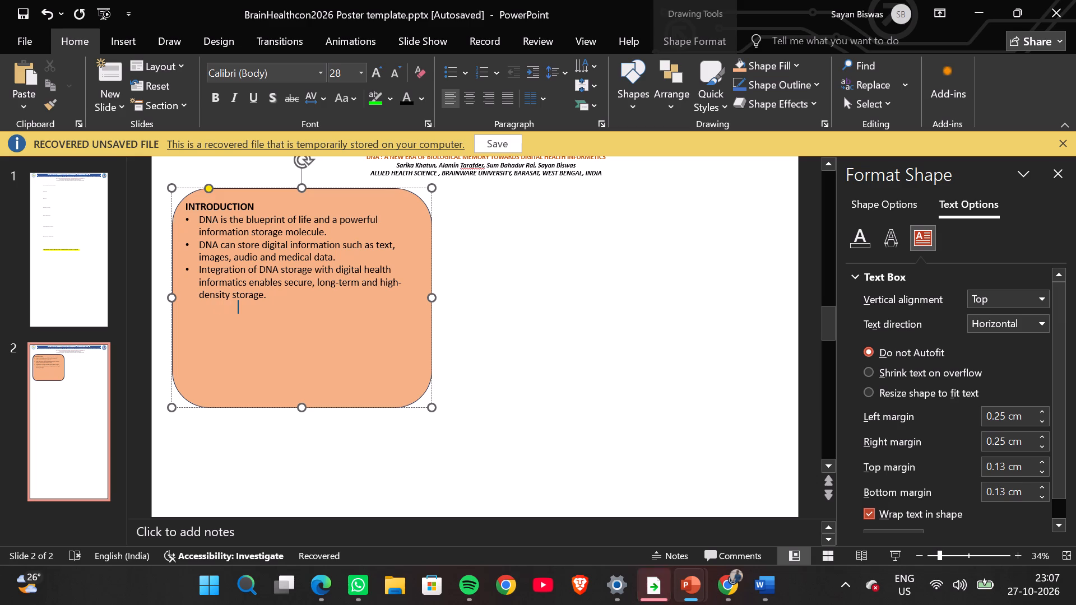
pyautogui.press('Return')
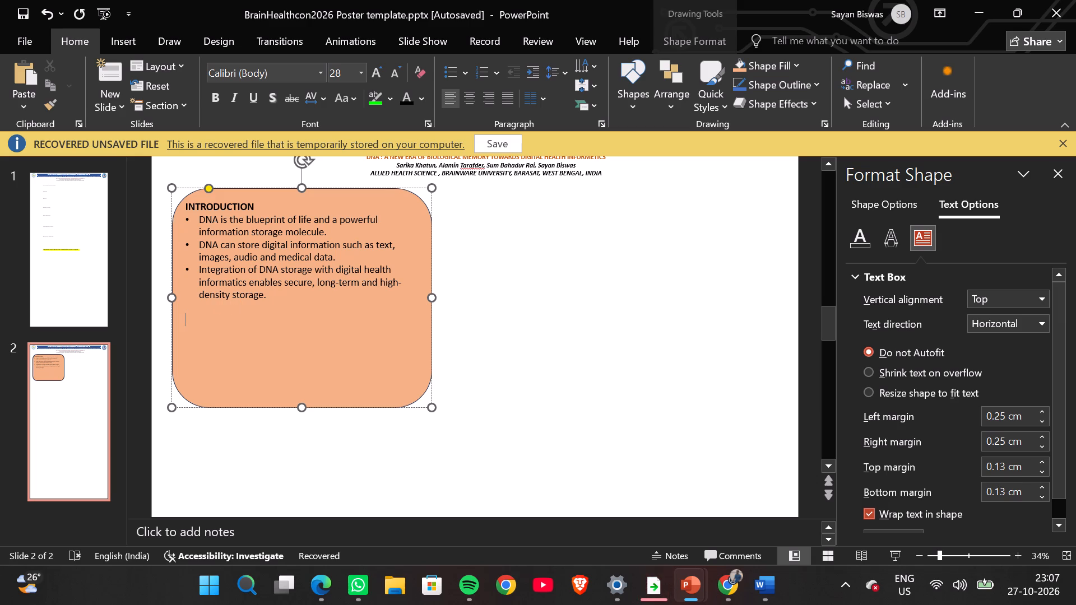
pyautogui.press('space')
pyautogui.press('space')
pyautogui.press('space')
pyautogui.press('space')
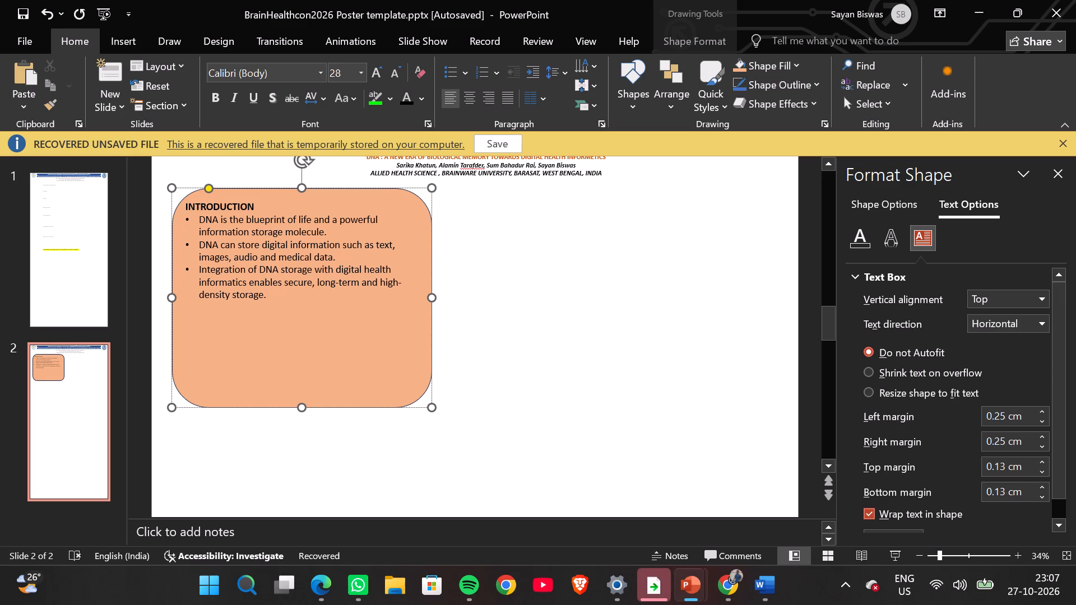
# Centre-align the new line below the Introduction bullets.
pyautogui.click(466, 95)
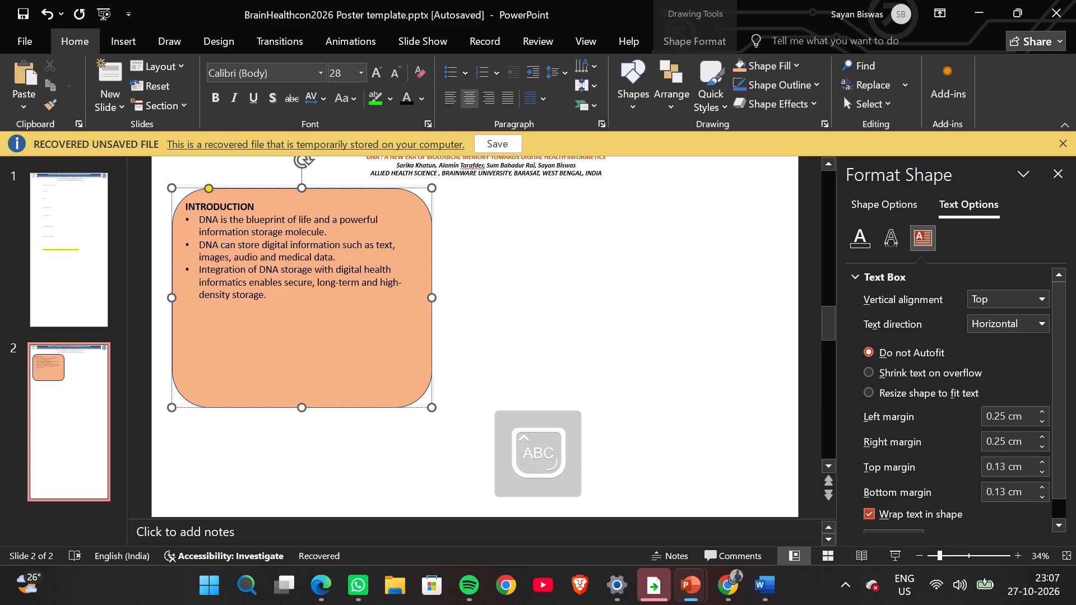
# Begin the closing statement on the centred line with "The integration of DNA".
pyautogui.hotkey('shift', 't')
pyautogui.write('he')
pyautogui.press('space')
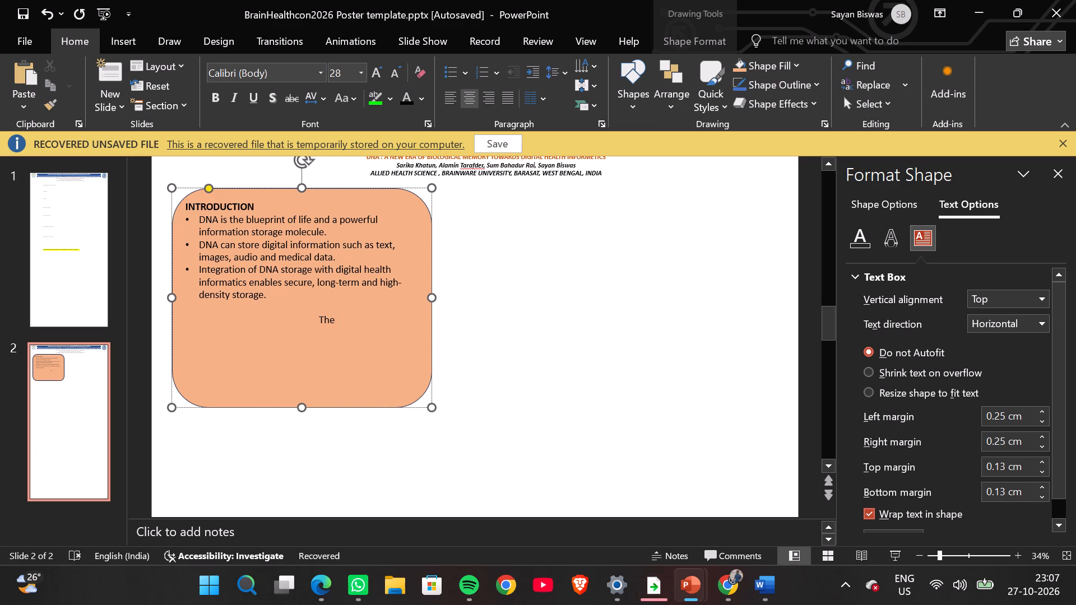
pyautogui.write('in')
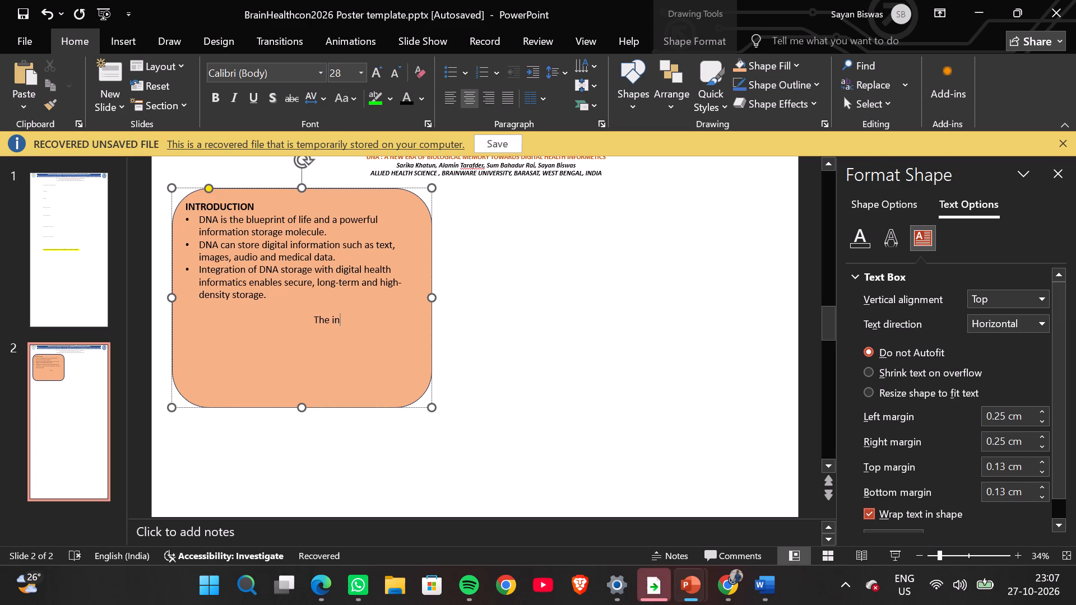
pyautogui.write('tegra')
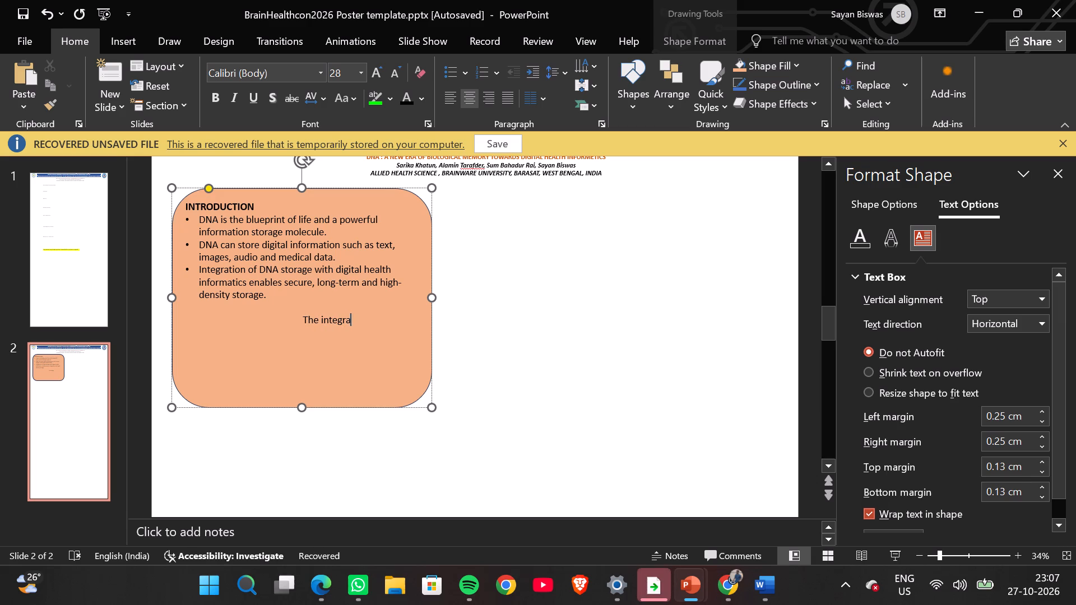
pyautogui.press('t')
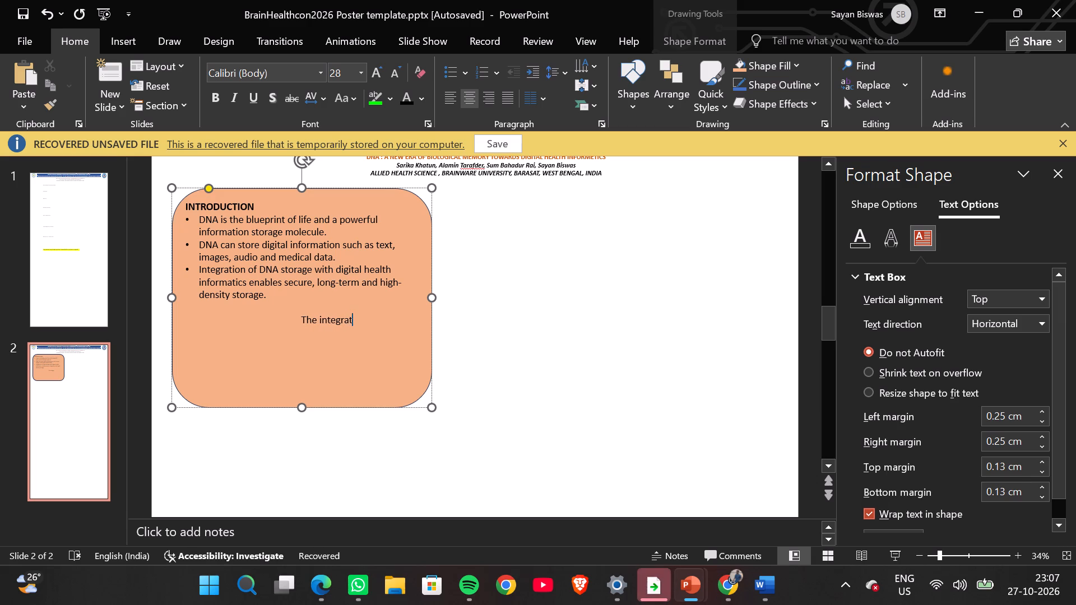
pyautogui.write('ion')
pyautogui.press('space')
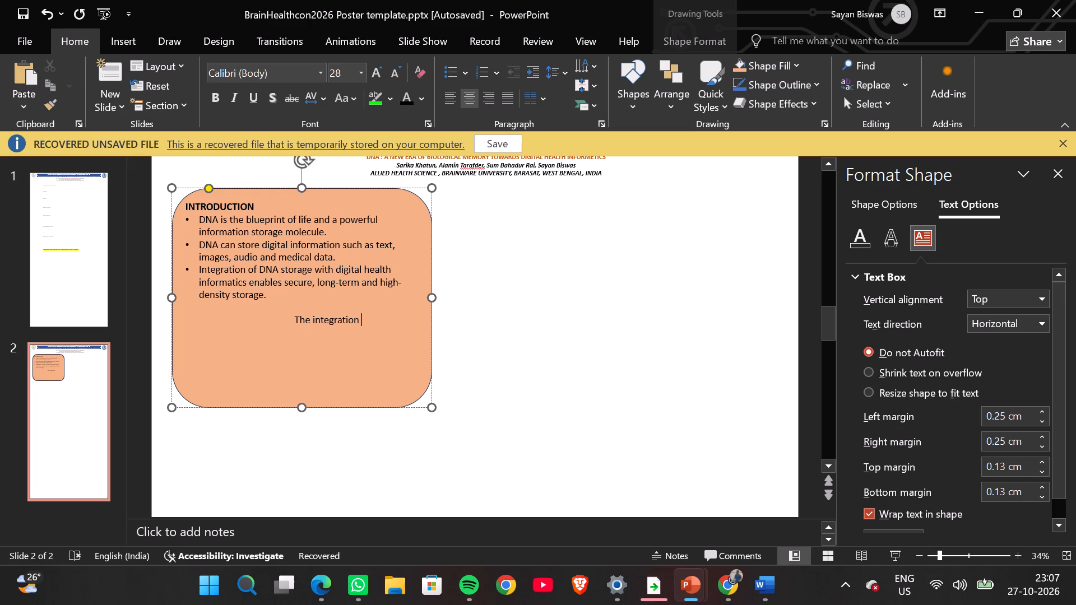
pyautogui.press('o')
pyautogui.write('f')
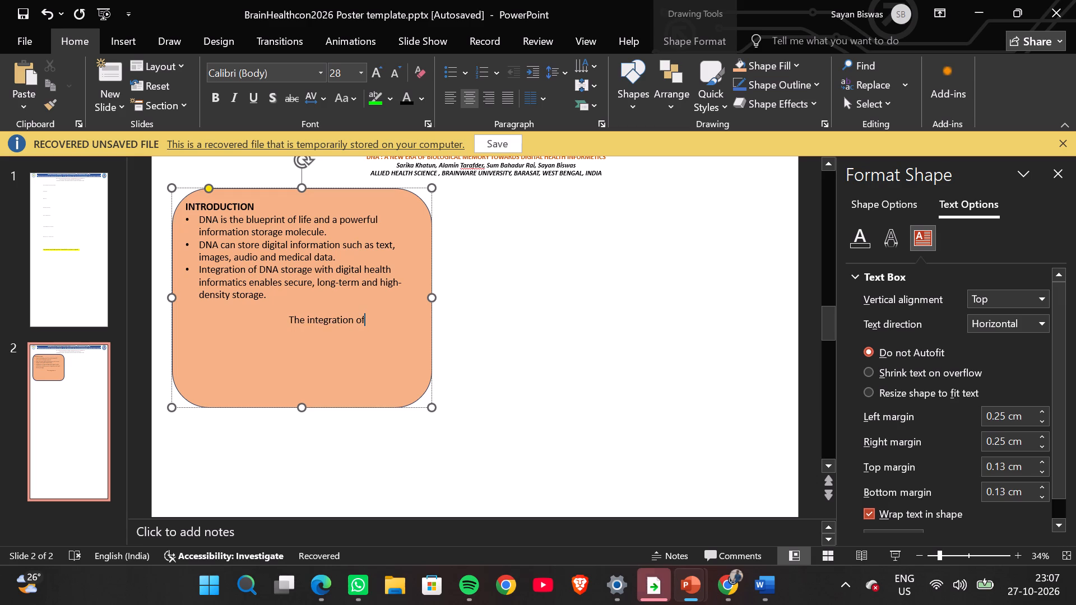
pyautogui.press('space')
pyautogui.hotkey('shift', 'd')
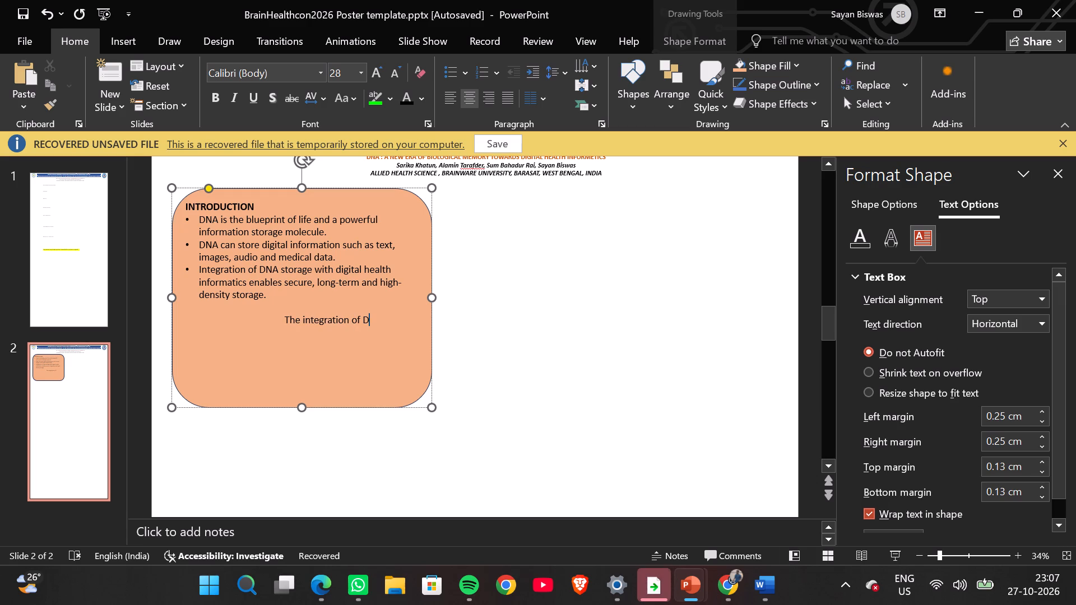
pyautogui.hotkey('shift', 'n')
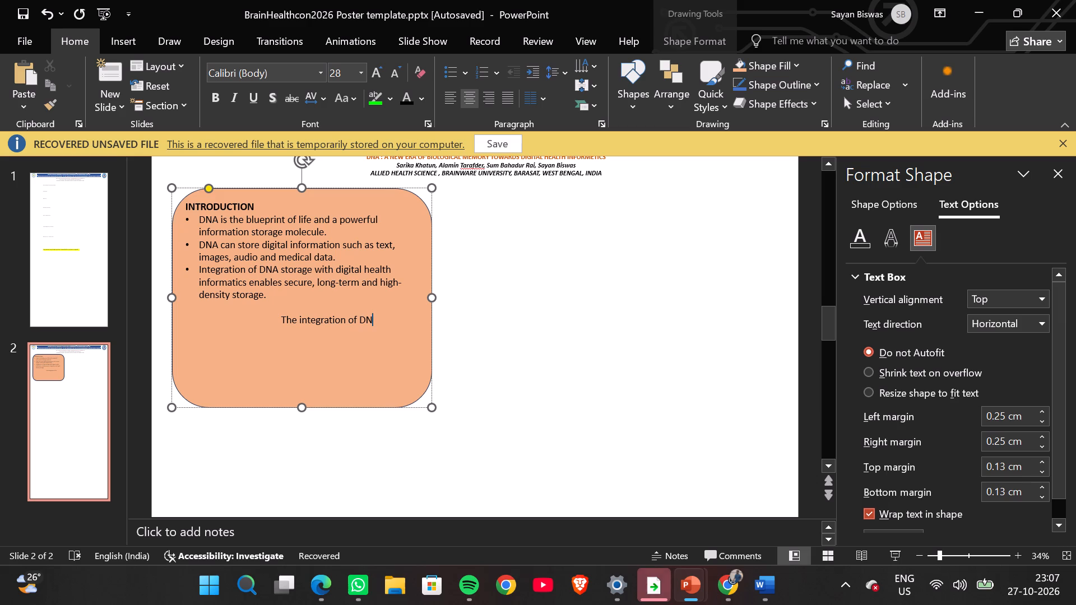
pyautogui.hotkey('shift', 'a')
pyautogui.press('space')
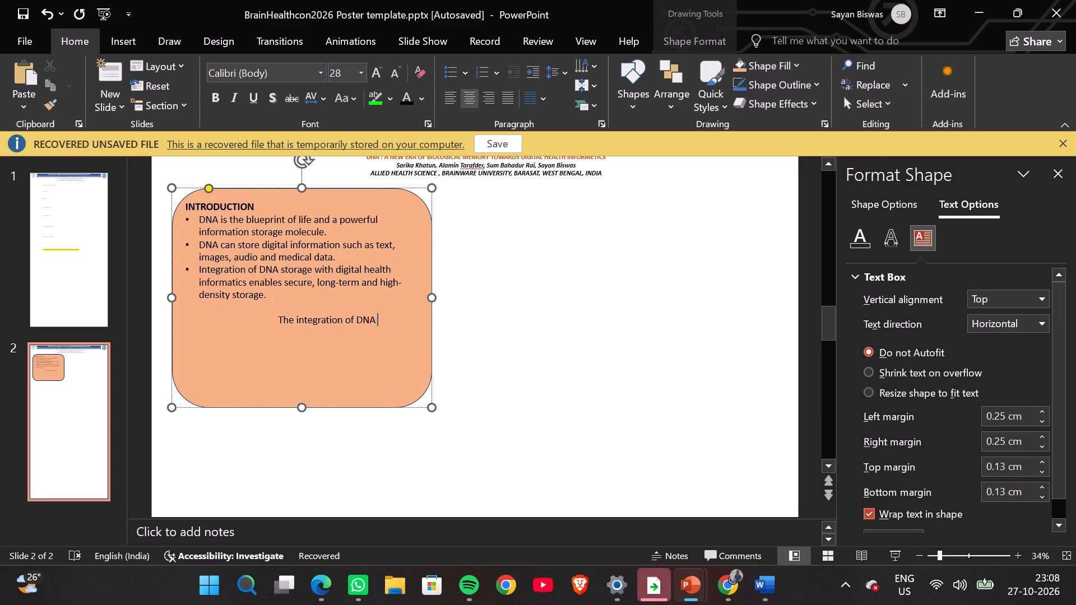
# Continue the closing statement with "- based storage" after "DNA".
pyautogui.press('-')
pyautogui.press('space')
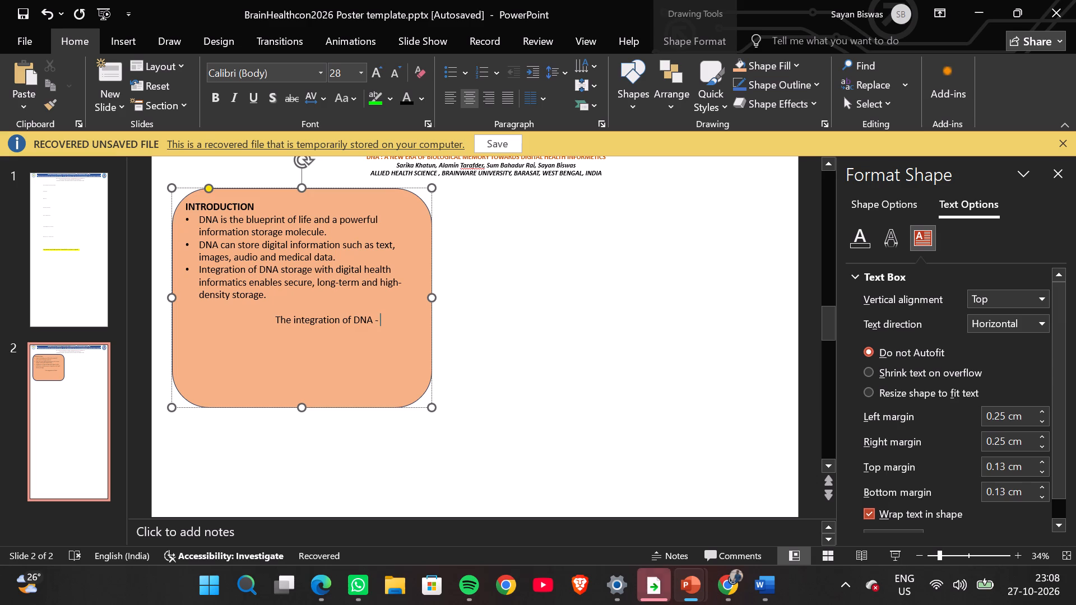
pyautogui.write('based')
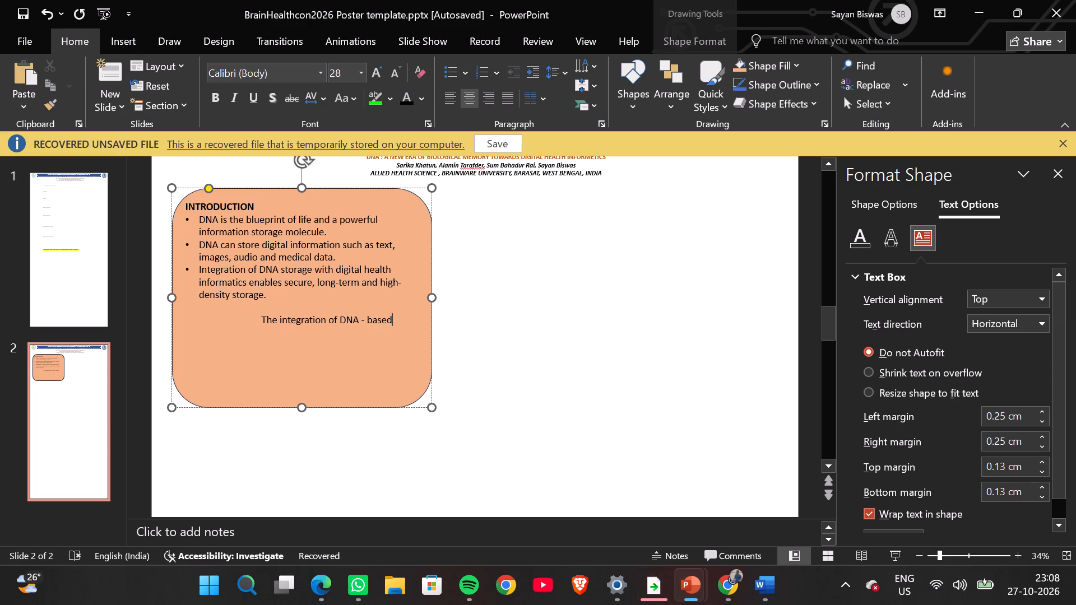
pyautogui.press('space')
pyautogui.press('space')
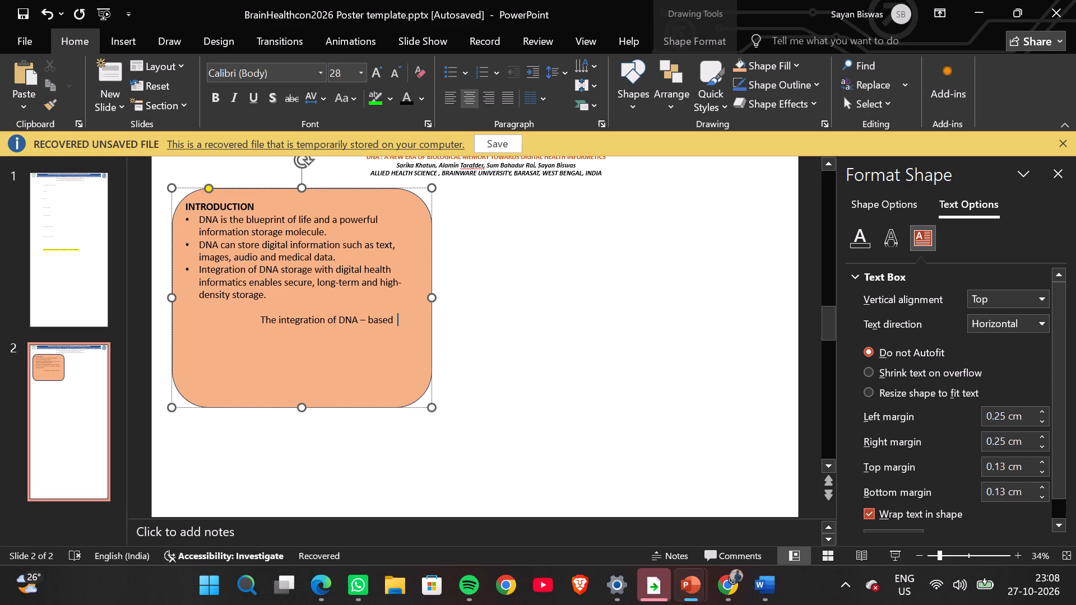
pyautogui.write('sti')
pyautogui.press('BackSpace')
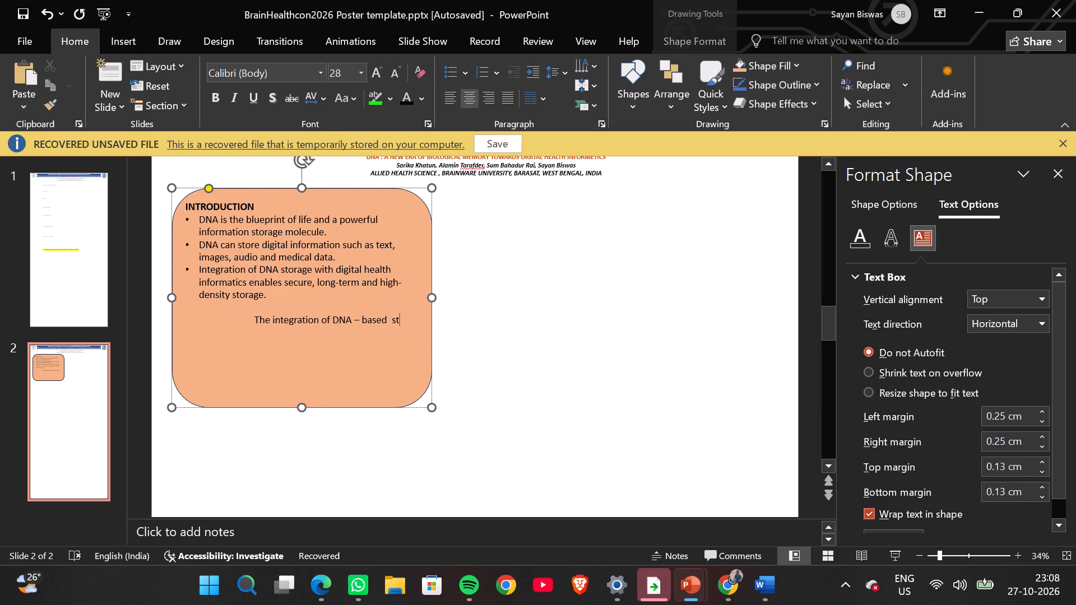
pyautogui.write('orage')
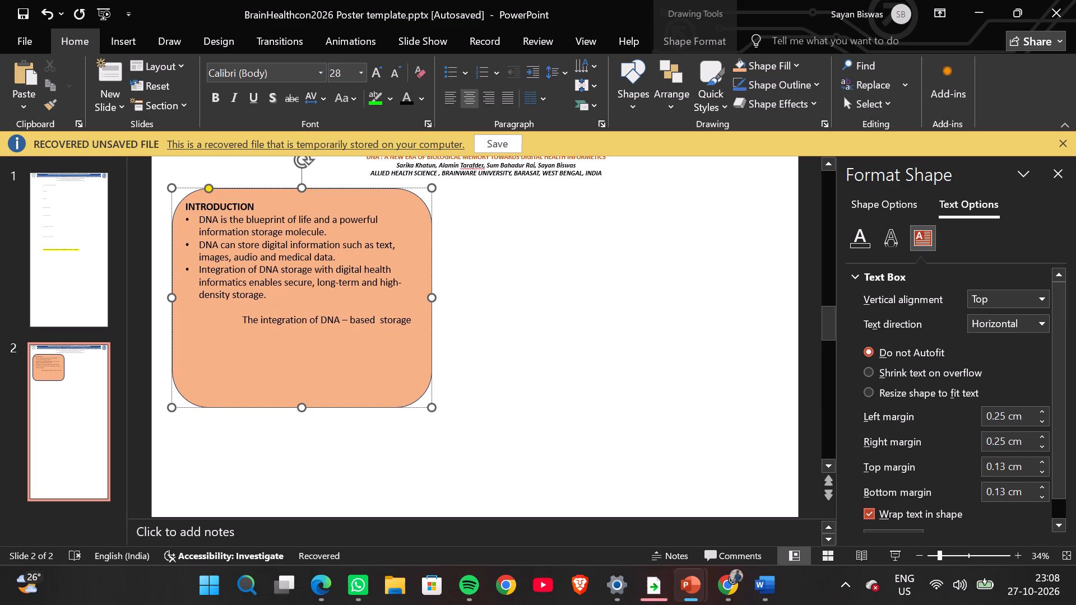
pyautogui.press('space')
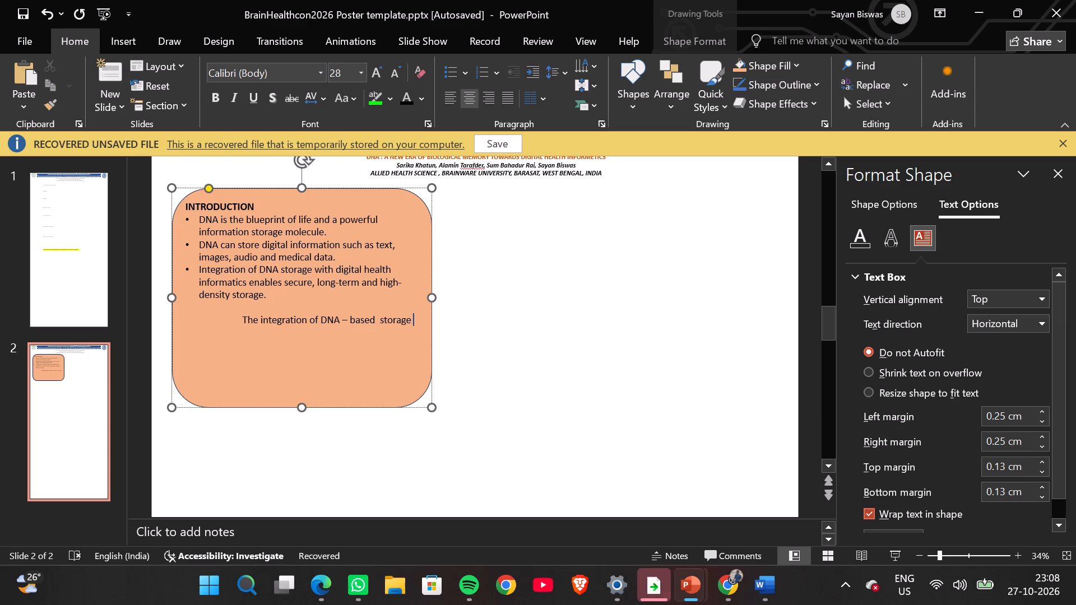
# Extend the closing statement with "with digital health informatics".
pyautogui.write('with')
pyautogui.press('d')
pyautogui.press('BackSpace')
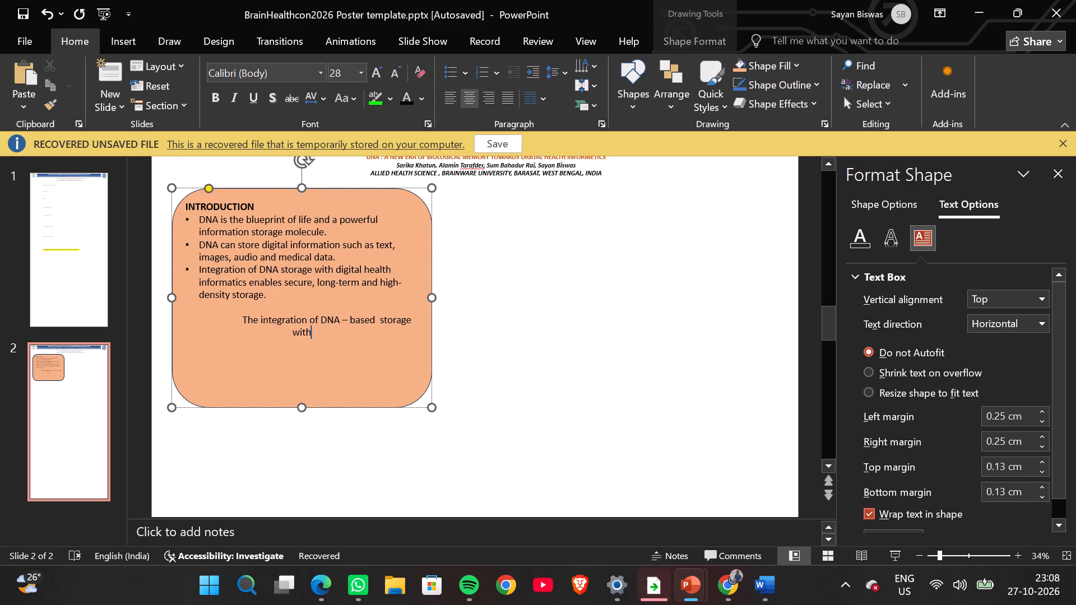
pyautogui.press('space')
pyautogui.write('di')
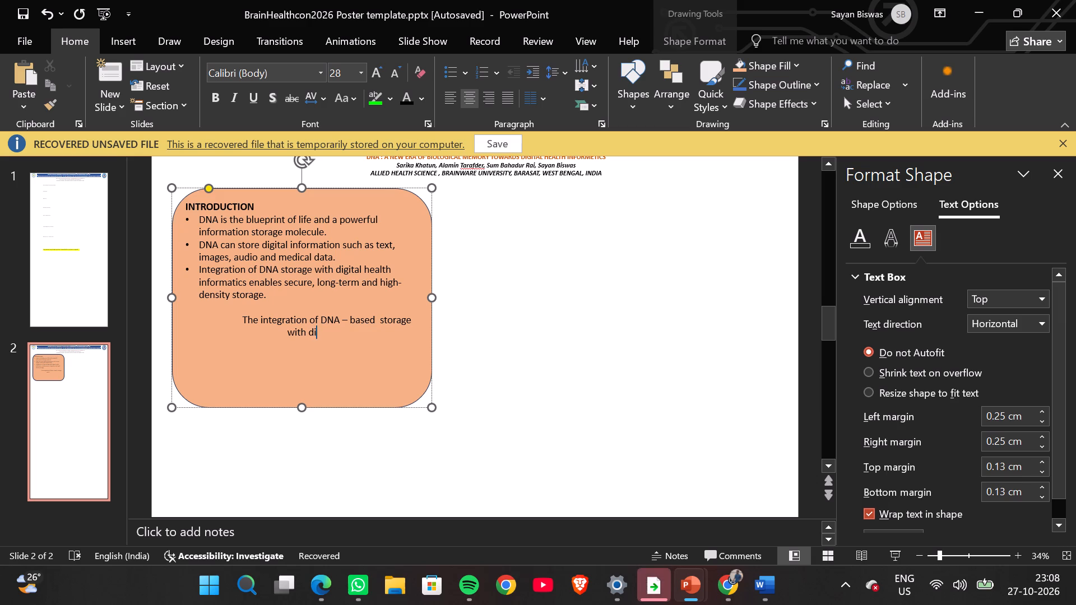
pyautogui.write('gital hea')
pyautogui.write('lth')
pyautogui.press('space')
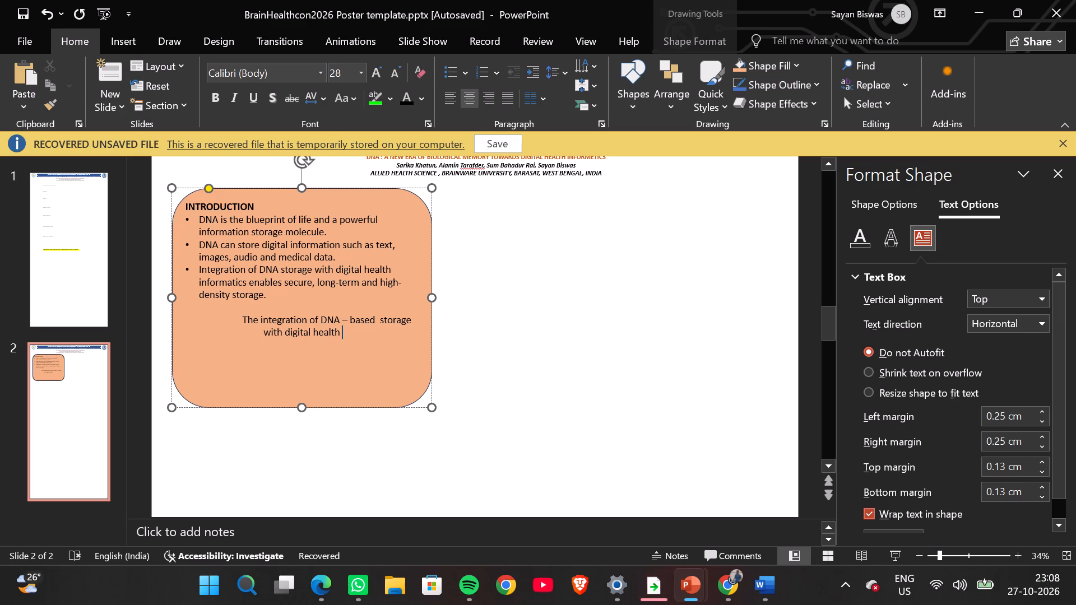
pyautogui.write('in')
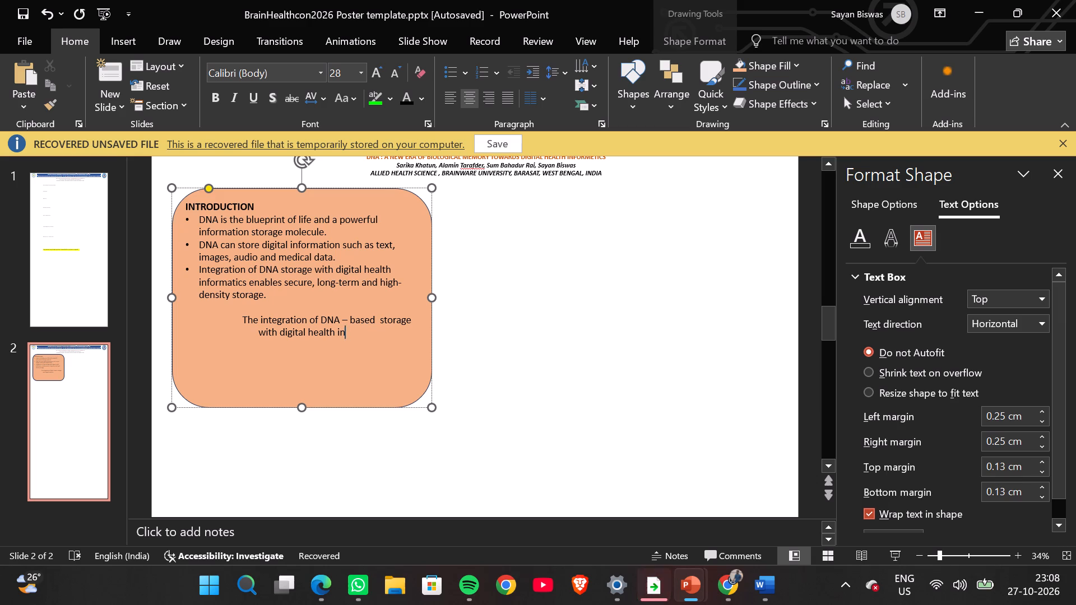
pyautogui.press('f')
pyautogui.write('ormati')
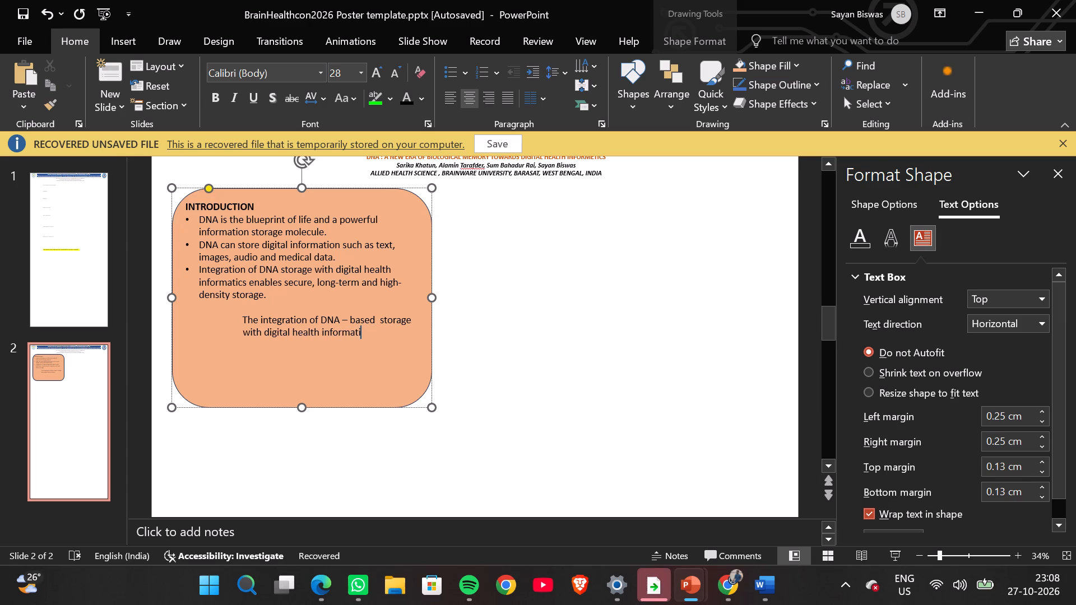
pyautogui.write('cs')
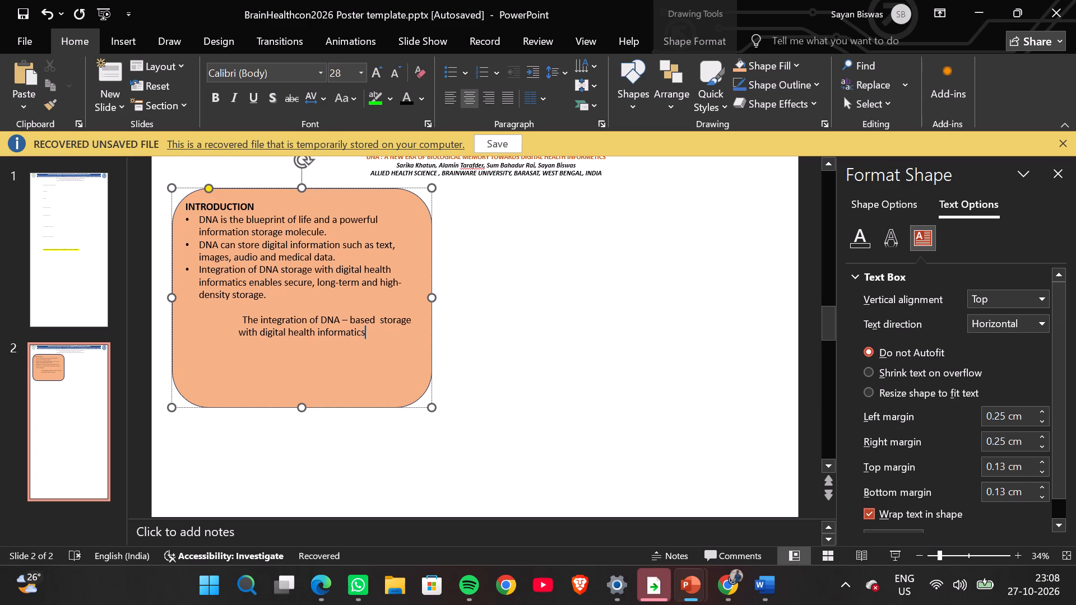
# Continue the closing statement in the Introduction box with "open new possibilities" after "informatics".
pyautogui.press('space')
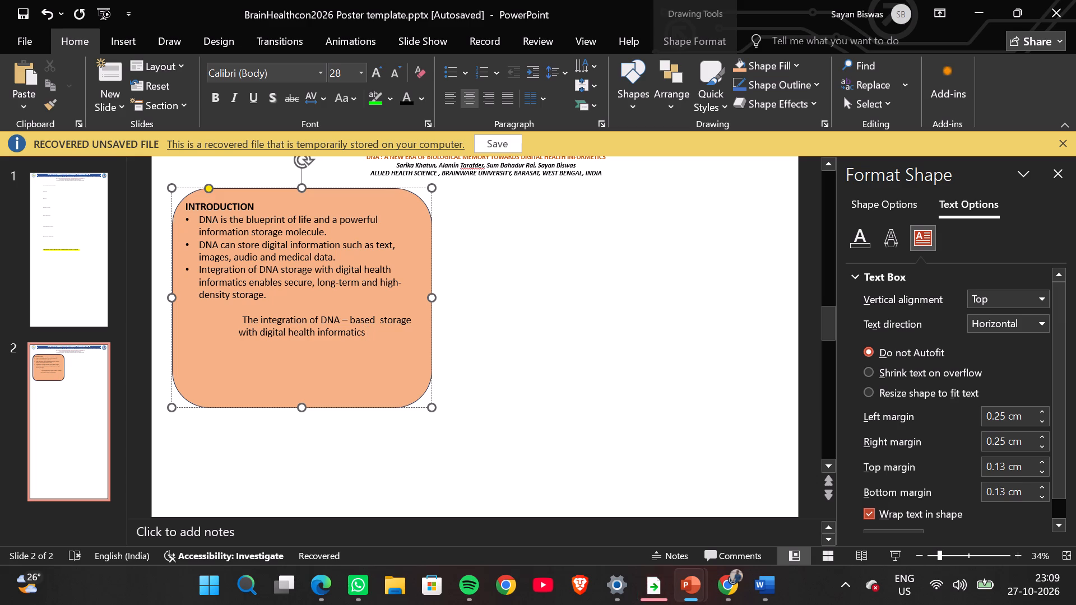
pyautogui.write('ope')
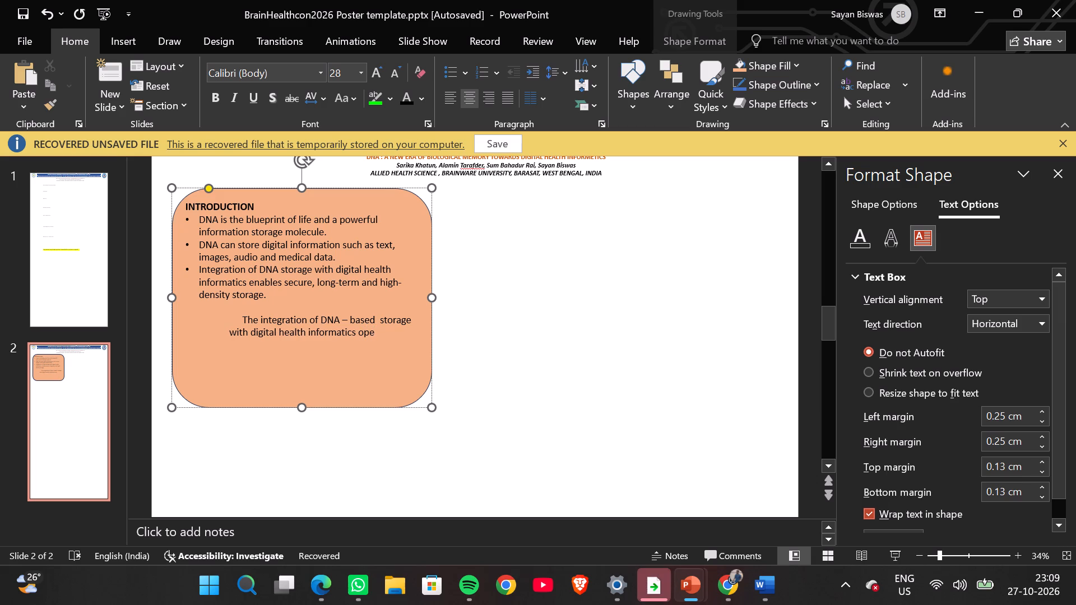
pyautogui.write('n')
pyautogui.press('space')
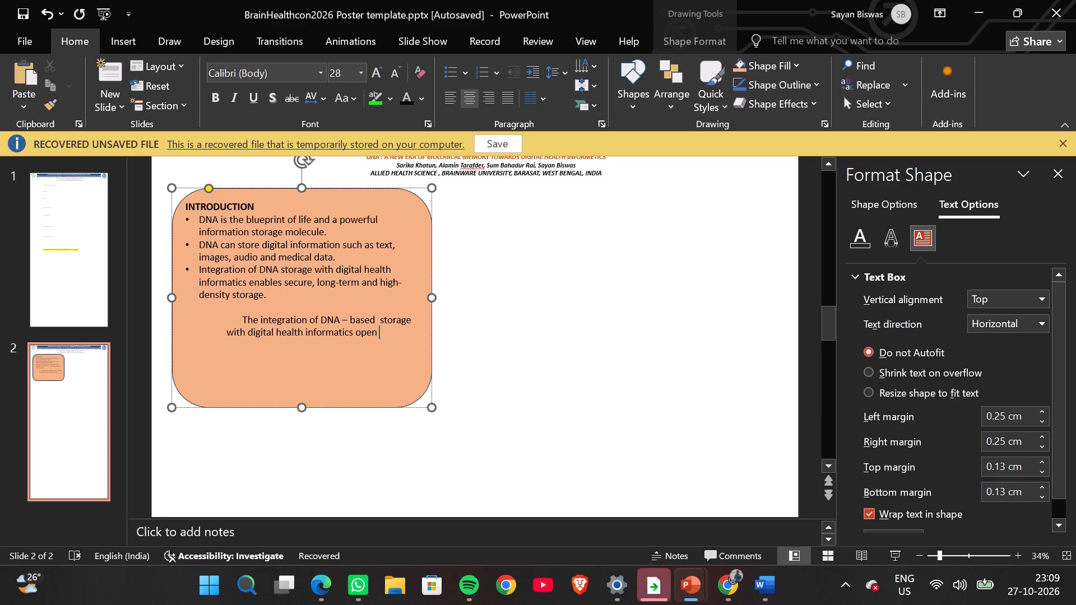
pyautogui.write('new')
pyautogui.press('space')
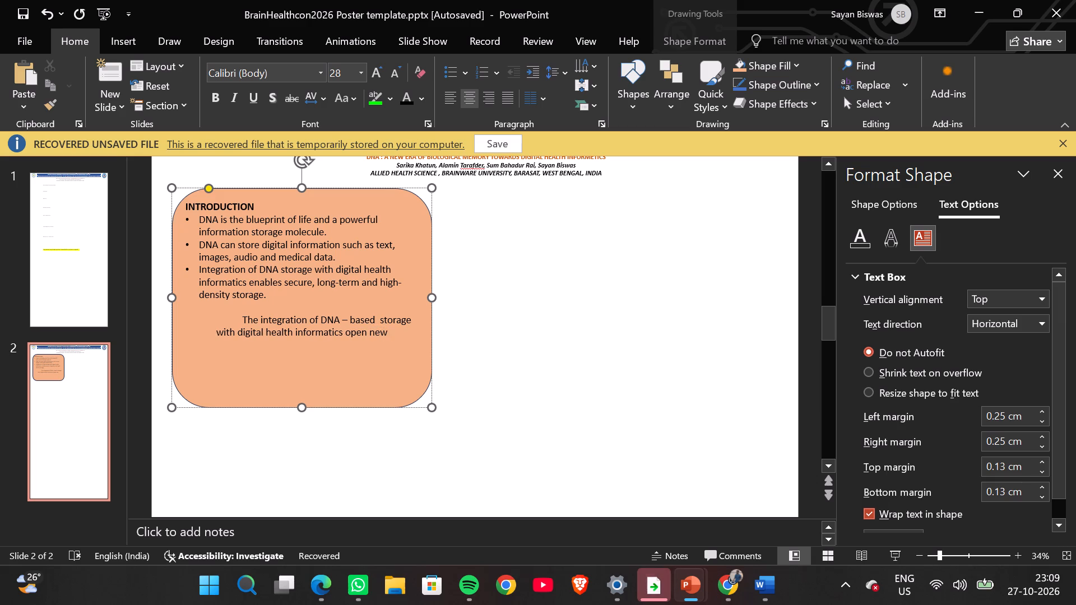
pyautogui.write('po')
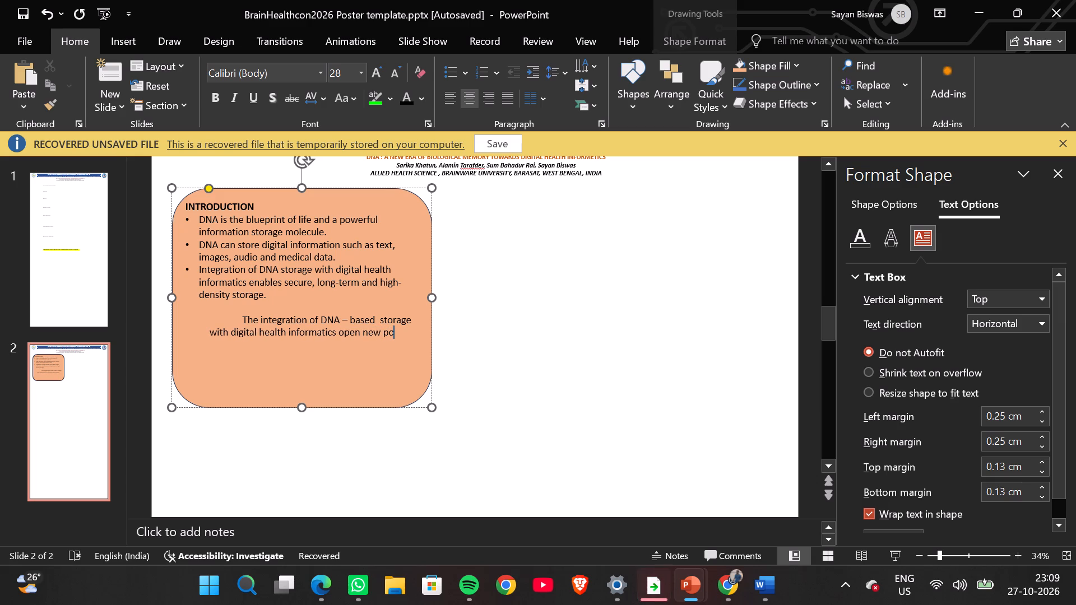
pyautogui.write('ssib')
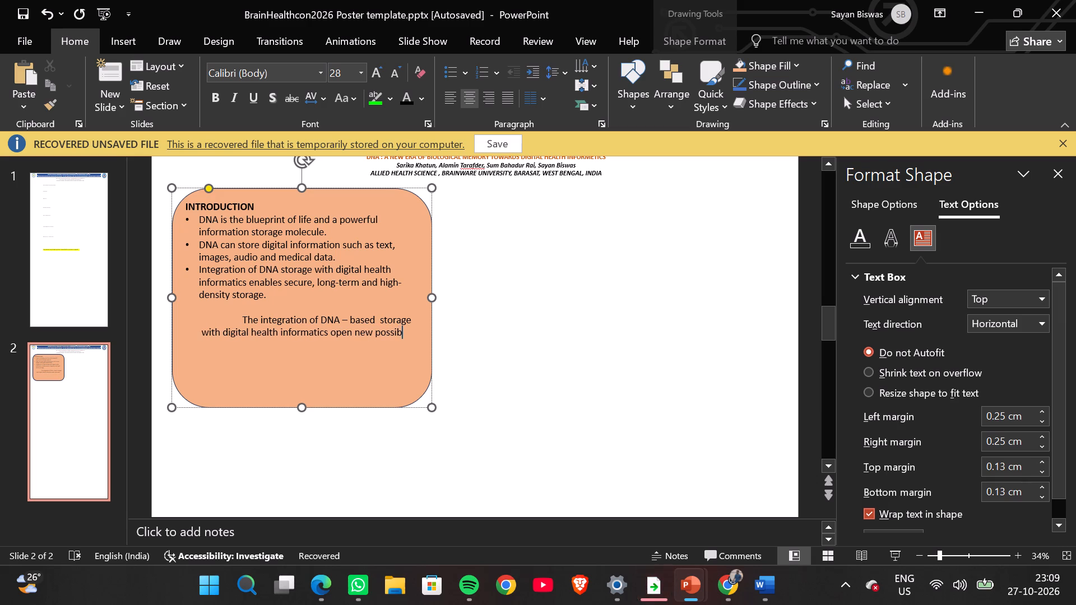
pyautogui.press('i')
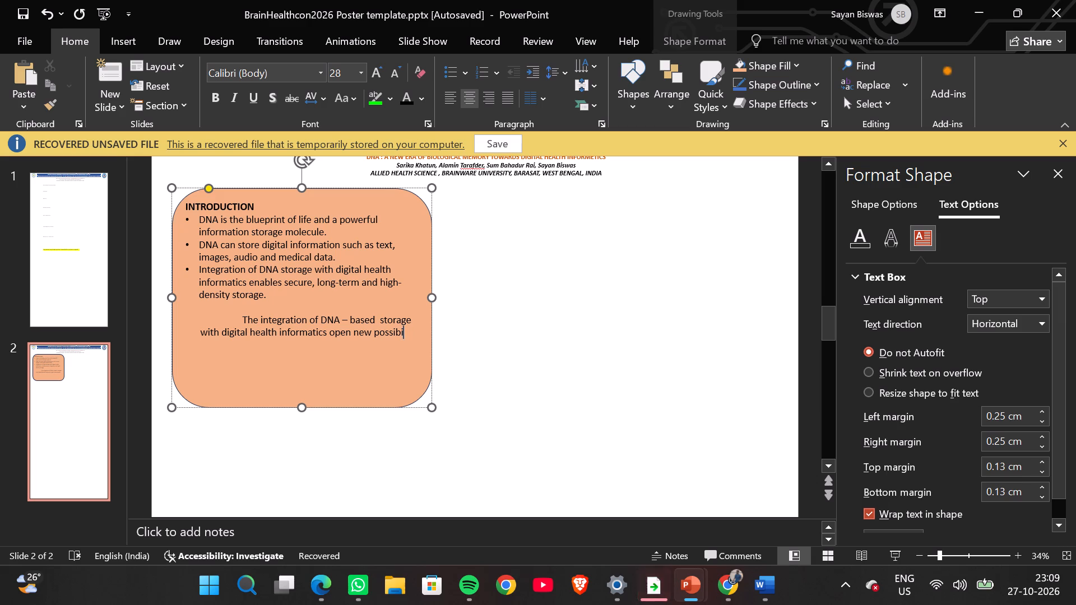
pyautogui.write('li')
pyautogui.write('ties')
pyautogui.press('space')
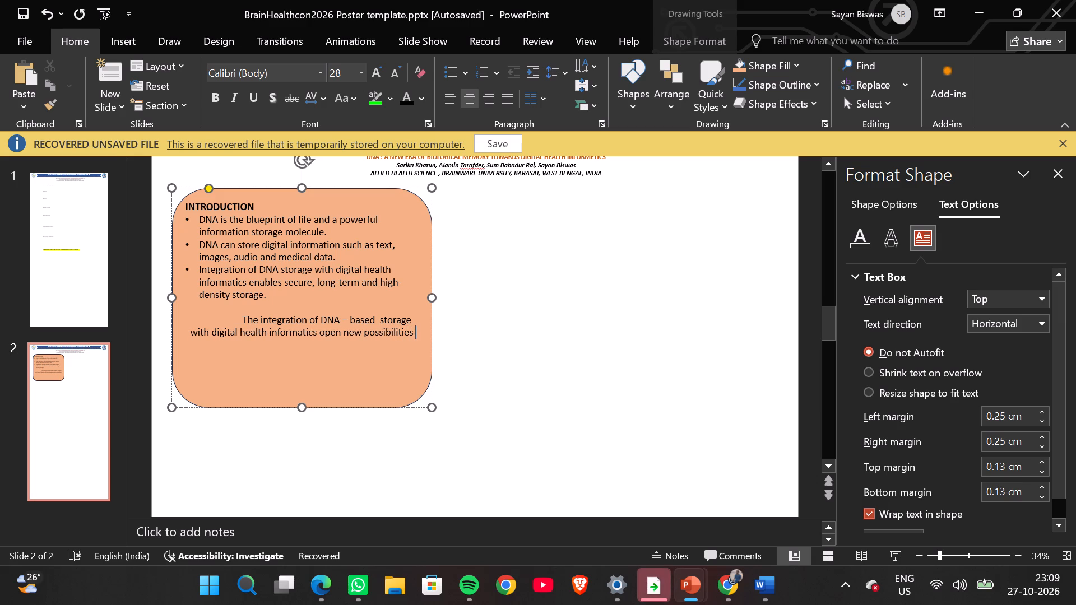
# Extend the closing statement with "for secure," keeping the comma directly against the word.
pyautogui.write('fo')
pyautogui.press('r')
pyautogui.press('space')
pyautogui.write('secure')
pyautogui.press('space')
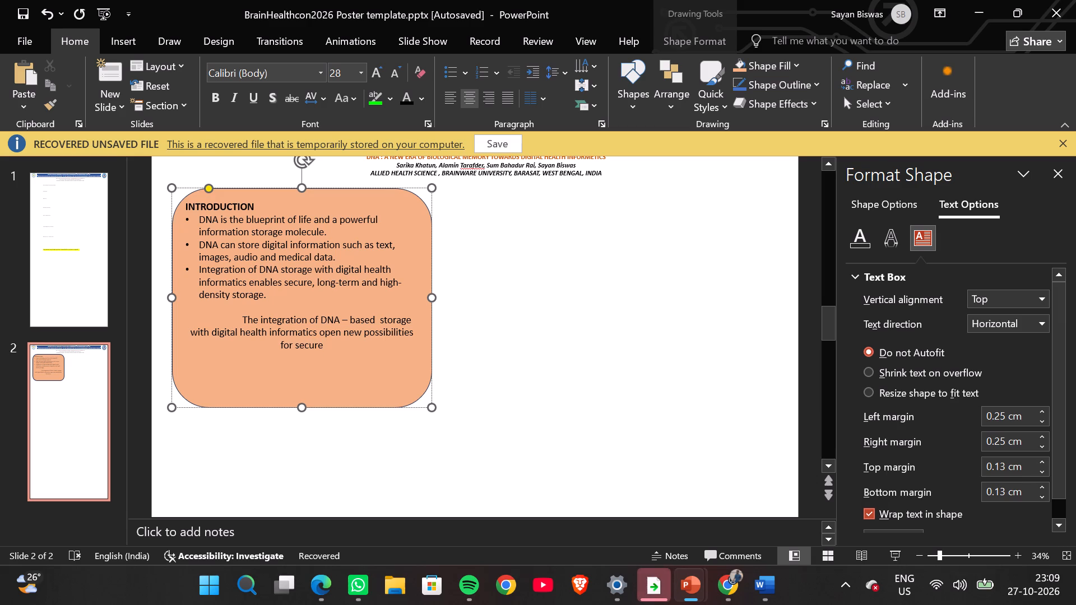
pyautogui.write(',')
pyautogui.press('space')
pyautogui.press('BackSpace')
pyautogui.press('BackSpace')
pyautogui.press('BackSpace')
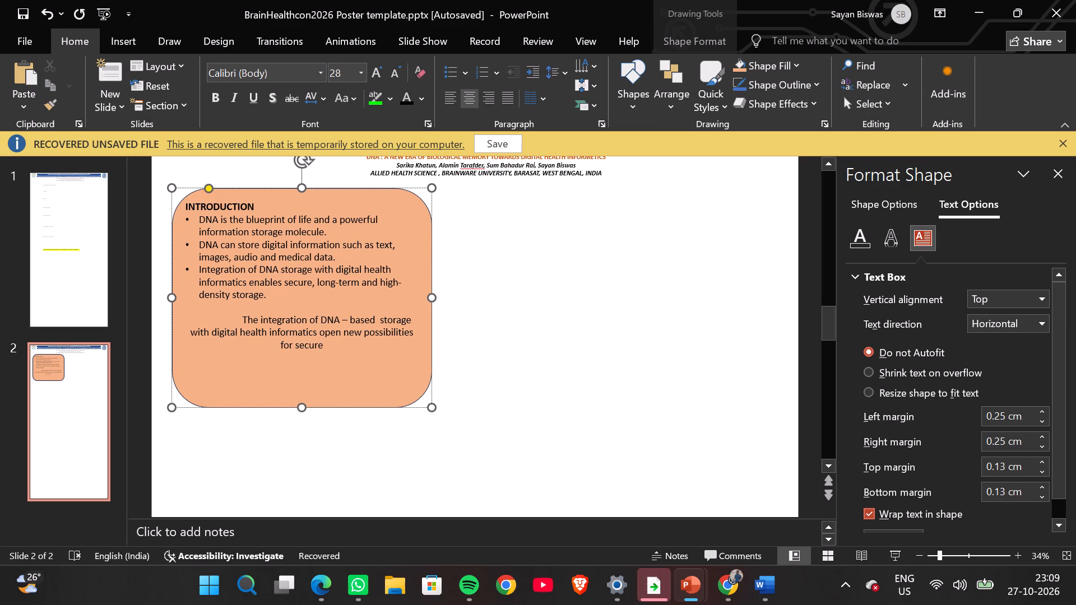
pyautogui.write(',')
pyautogui.press('space')
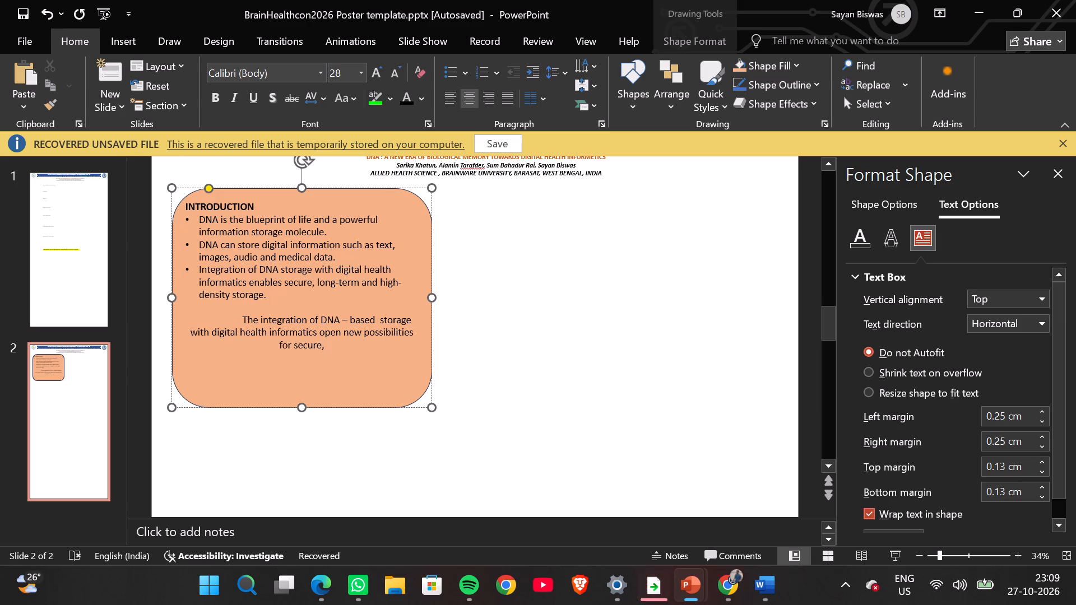
# Add "long-term and" to the closing statement after "secure,".
pyautogui.write('long')
pyautogui.press('-')
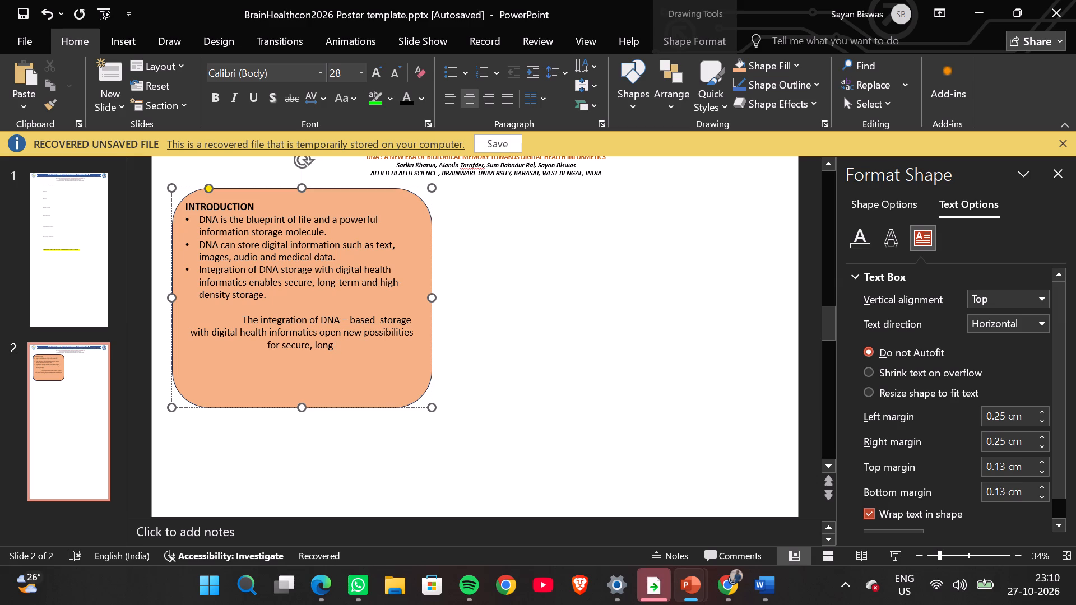
pyautogui.write('ter')
pyautogui.write('m')
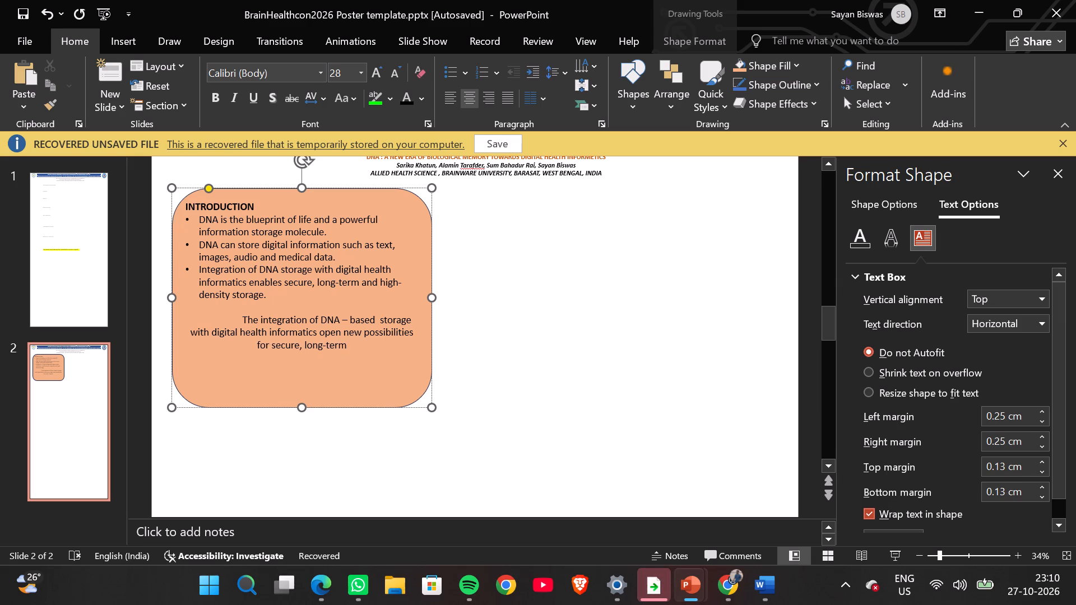
pyautogui.press('space')
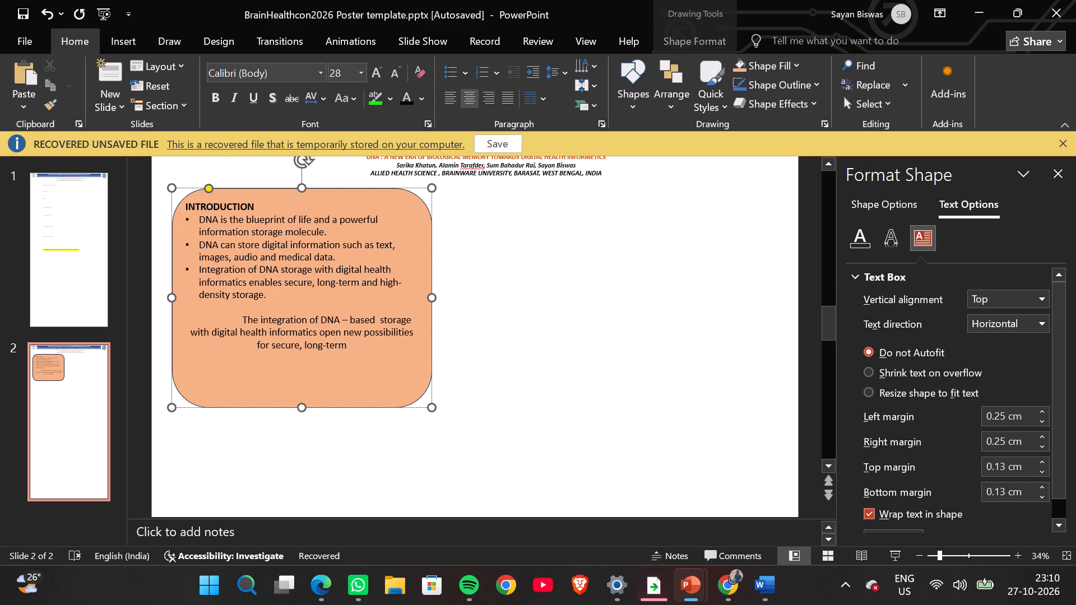
pyautogui.write('and')
pyautogui.press('space')
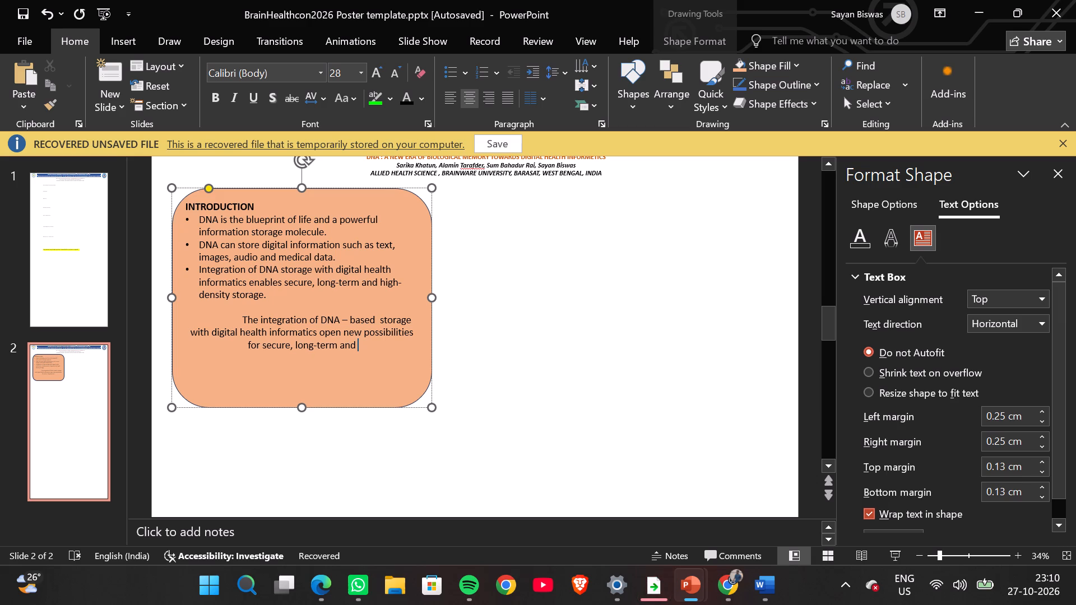
# Continue the closing statement with "high-density storage of" after "long-term and".
pyautogui.write('hi')
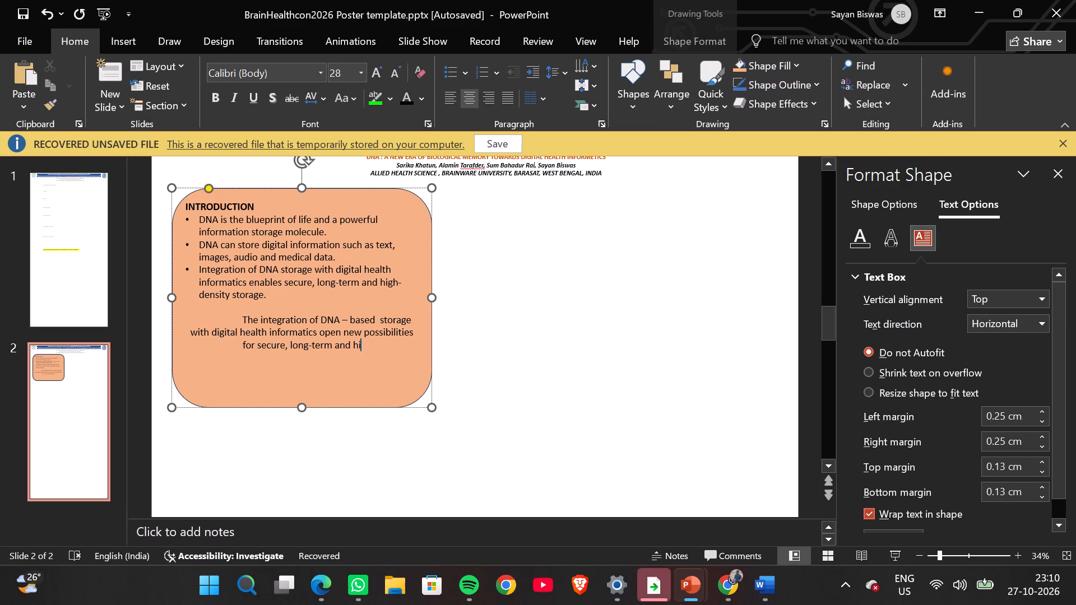
pyautogui.write('gh')
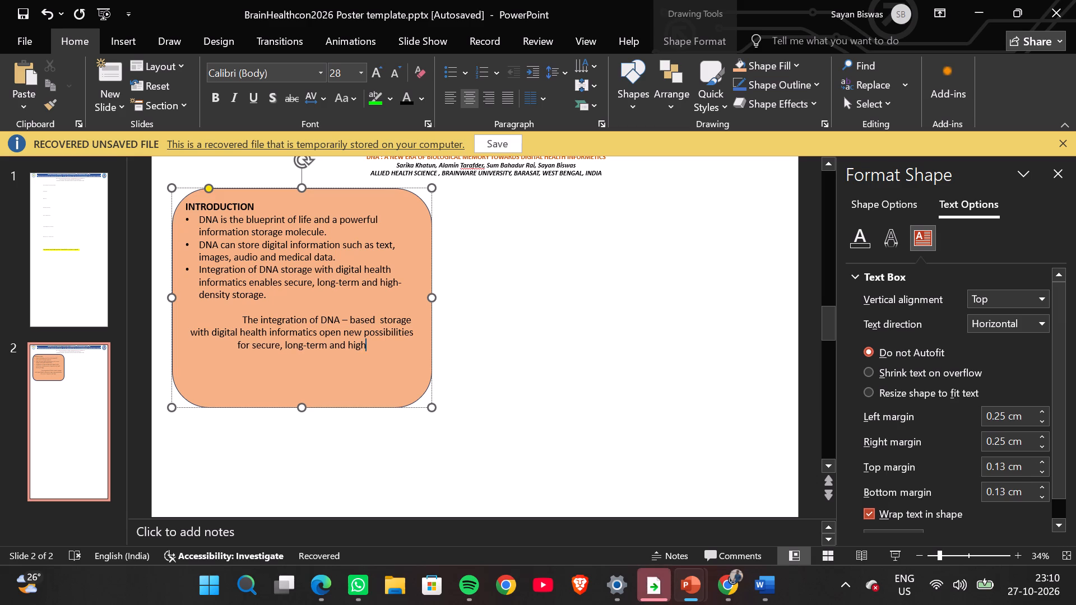
pyautogui.press('-')
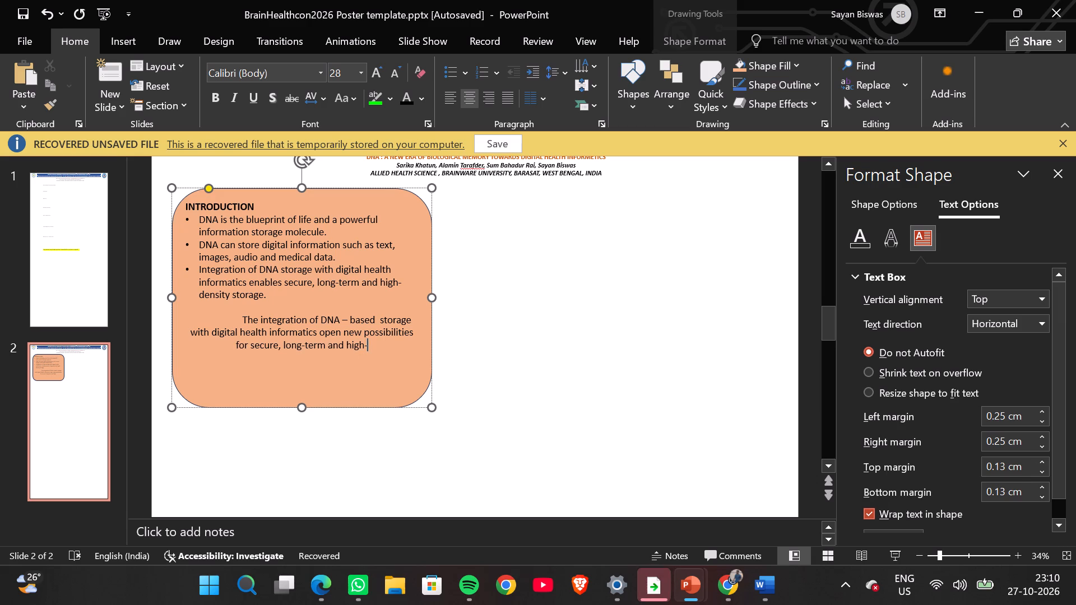
pyautogui.write('den')
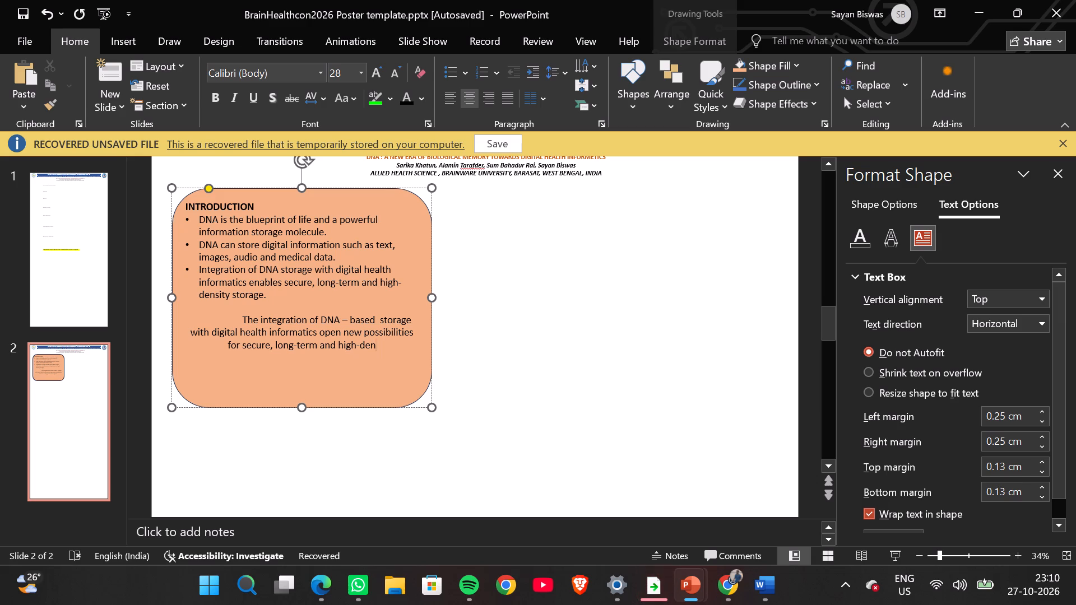
pyautogui.write('sity')
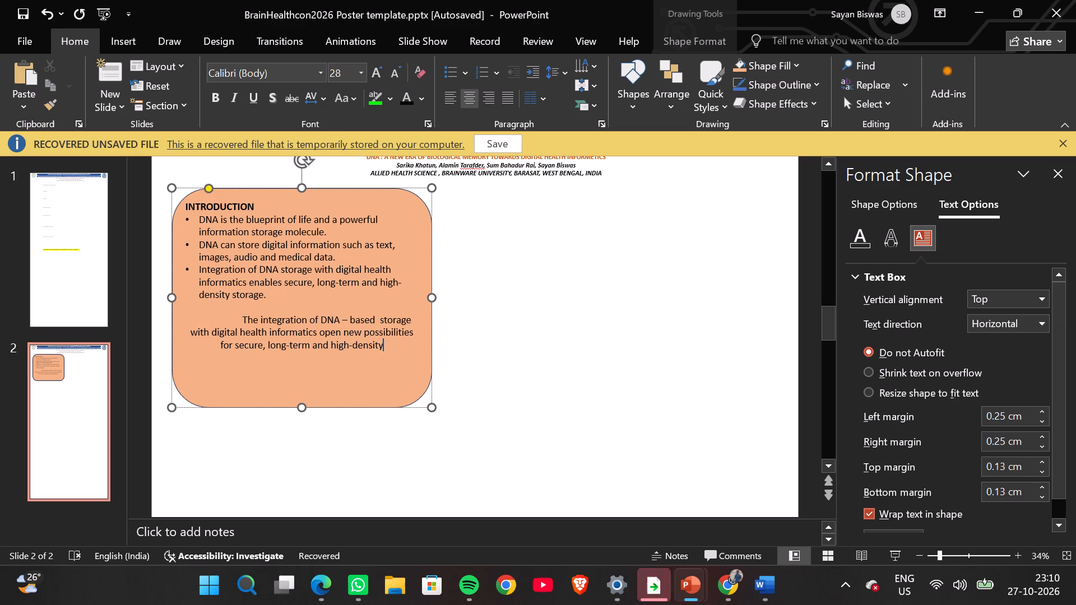
pyautogui.press('space')
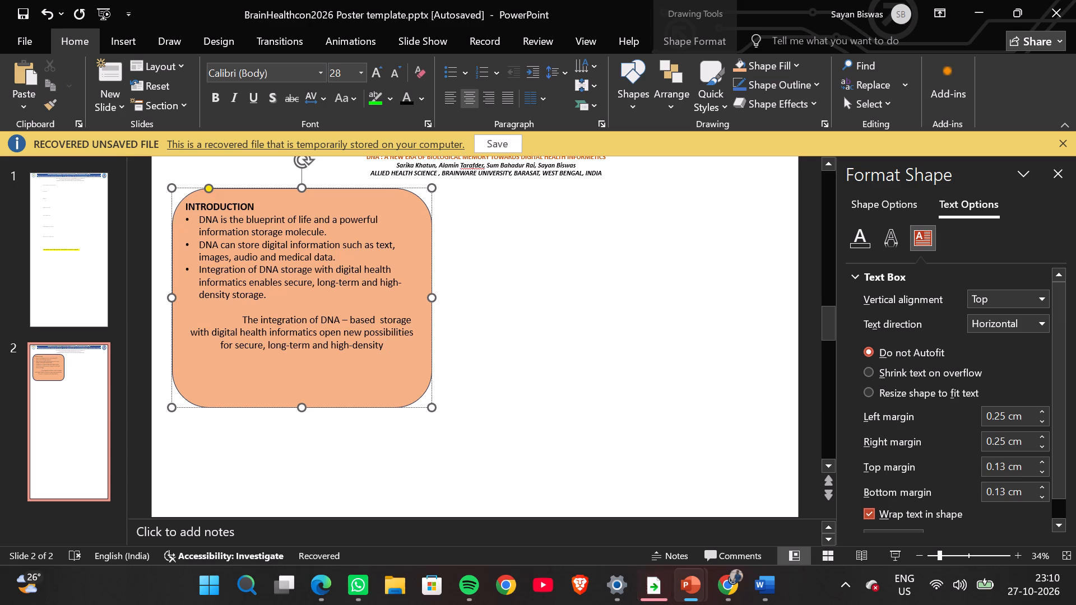
pyautogui.write('storage')
pyautogui.press('space')
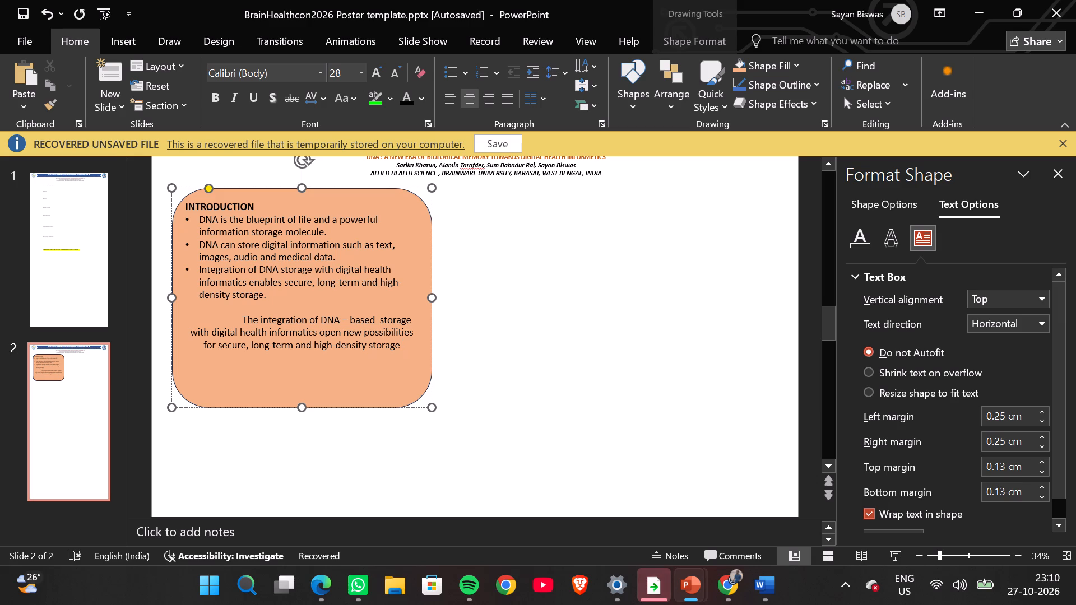
pyautogui.write('of')
pyautogui.press('space')
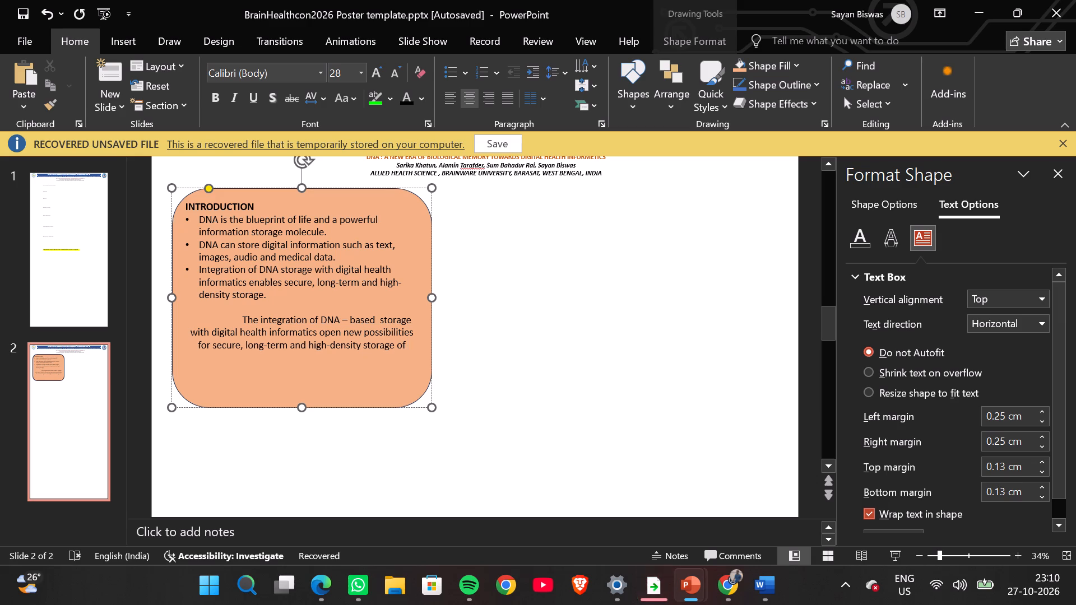
# Finish the closing statement on a new centred line with "Patient and biomedical data.".
pyautogui.press('Return')
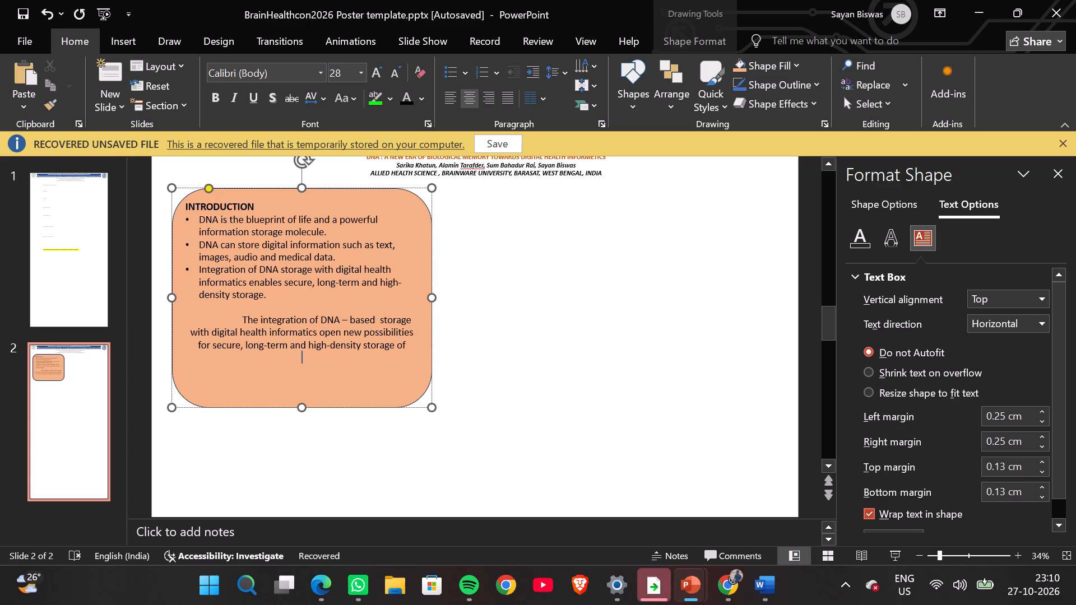
pyautogui.press('p')
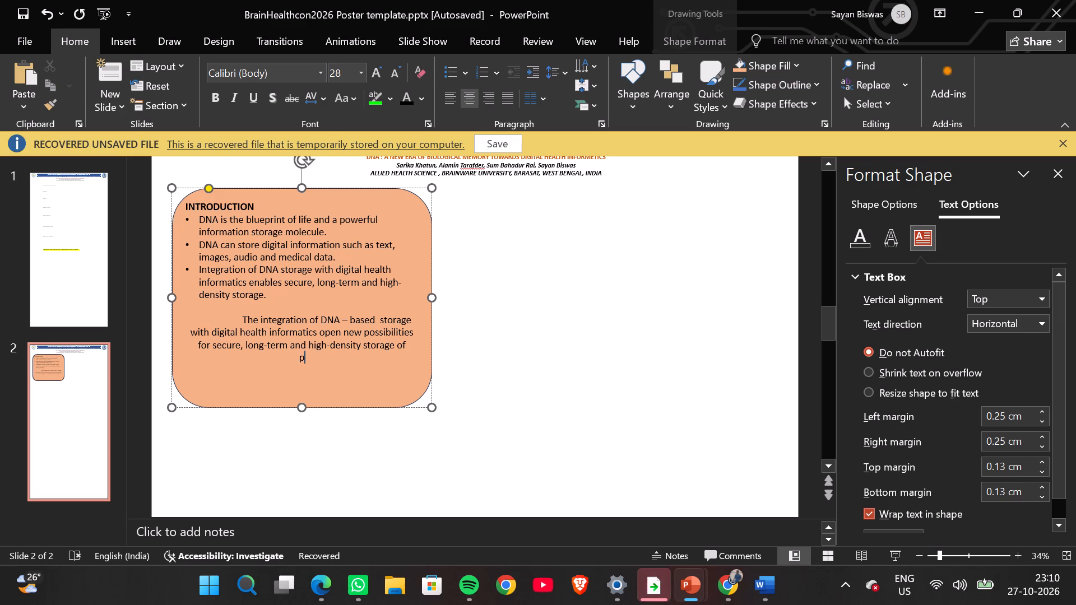
pyautogui.write('atie')
pyautogui.write('nt')
pyautogui.press('space')
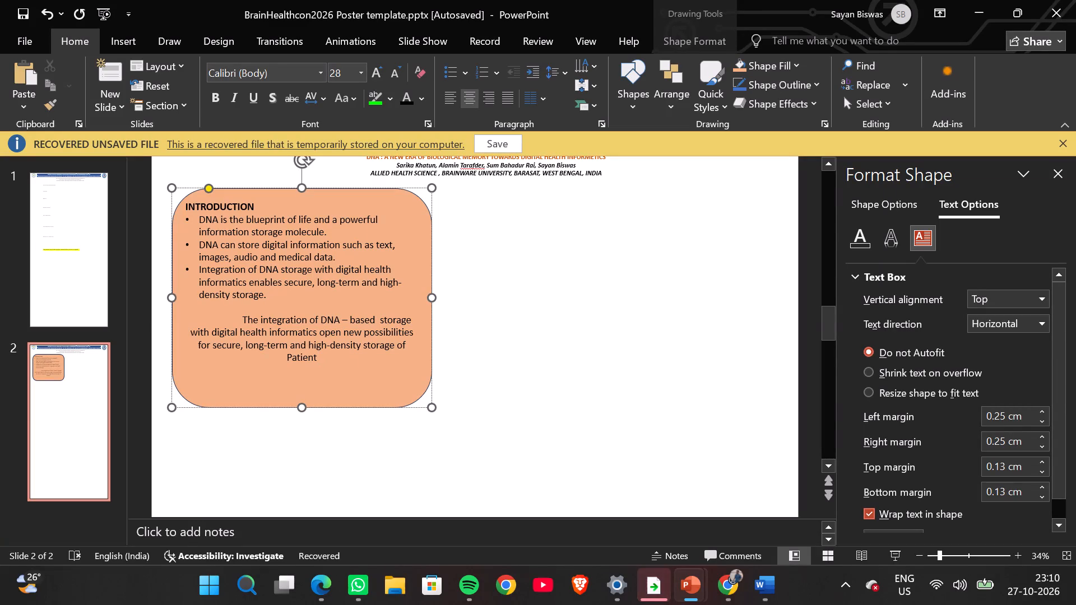
pyautogui.write('and')
pyautogui.press('space')
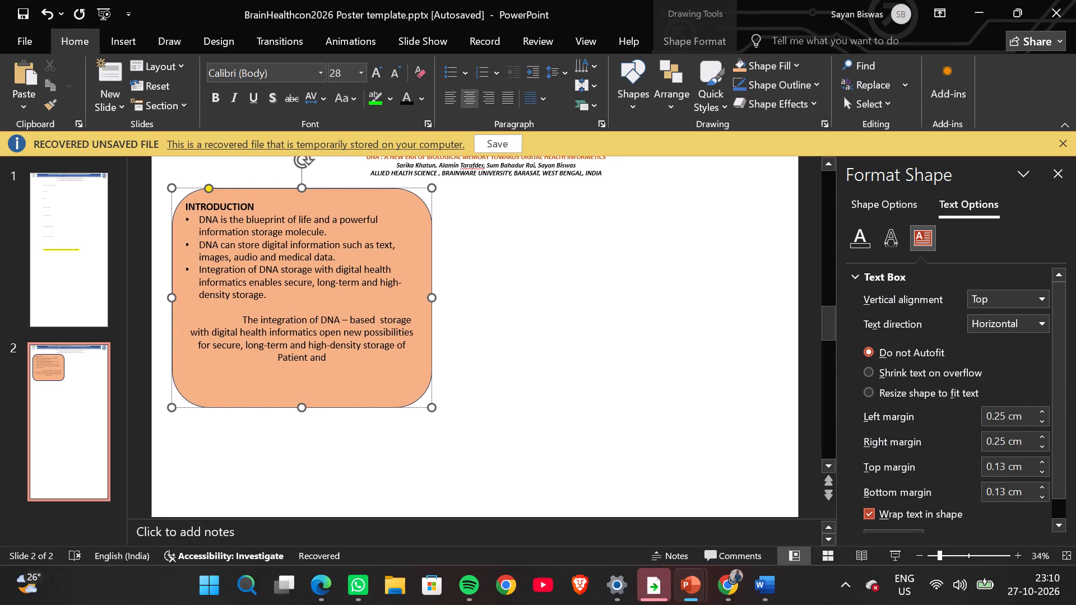
pyautogui.write('biomed')
pyautogui.press('BackSpace')
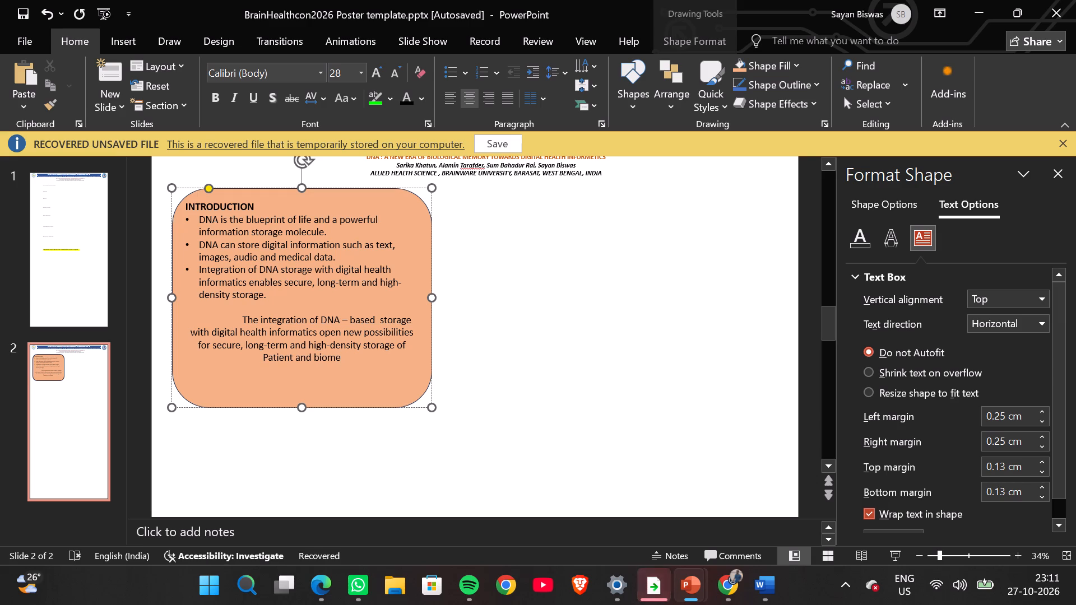
pyautogui.write('dical data')
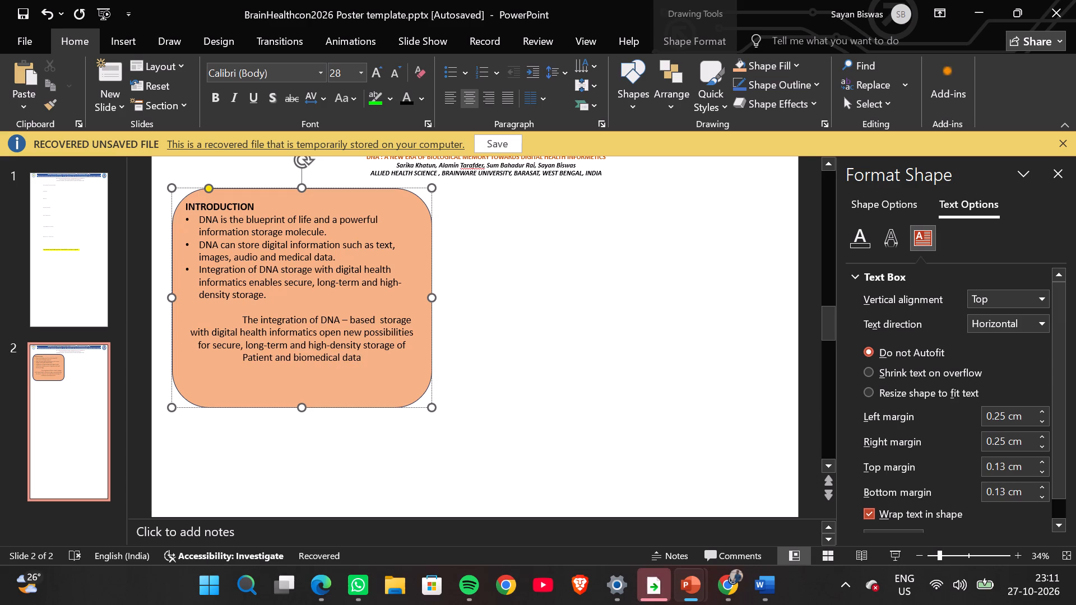
pyautogui.press('.')
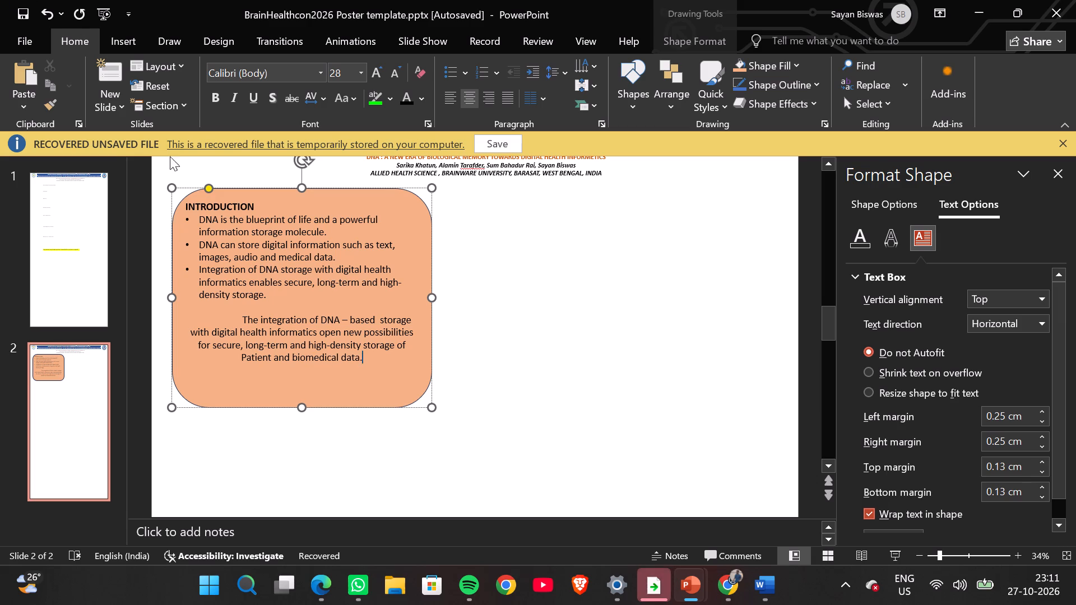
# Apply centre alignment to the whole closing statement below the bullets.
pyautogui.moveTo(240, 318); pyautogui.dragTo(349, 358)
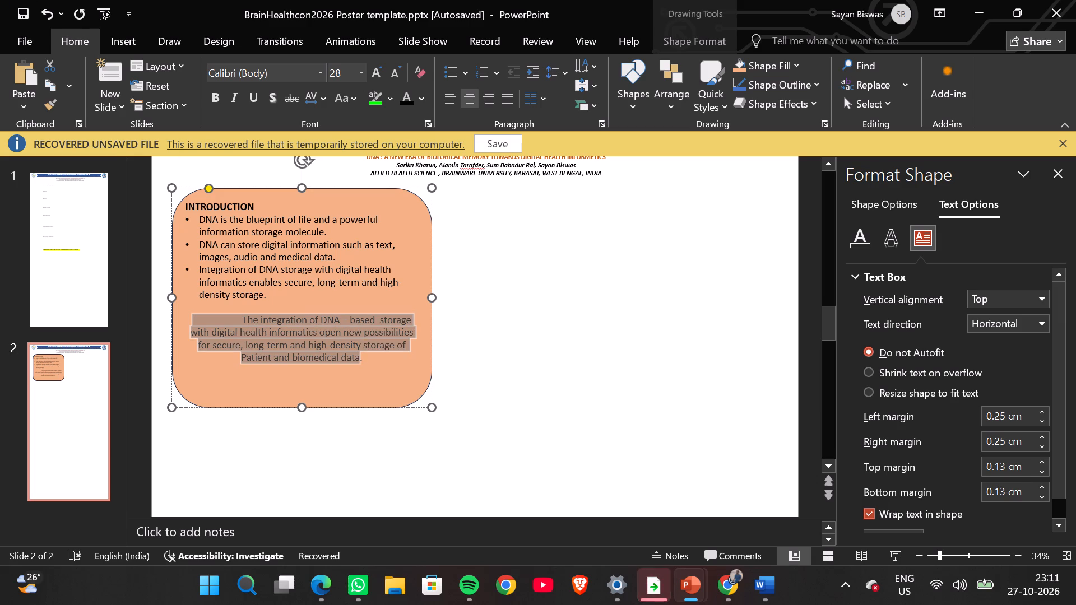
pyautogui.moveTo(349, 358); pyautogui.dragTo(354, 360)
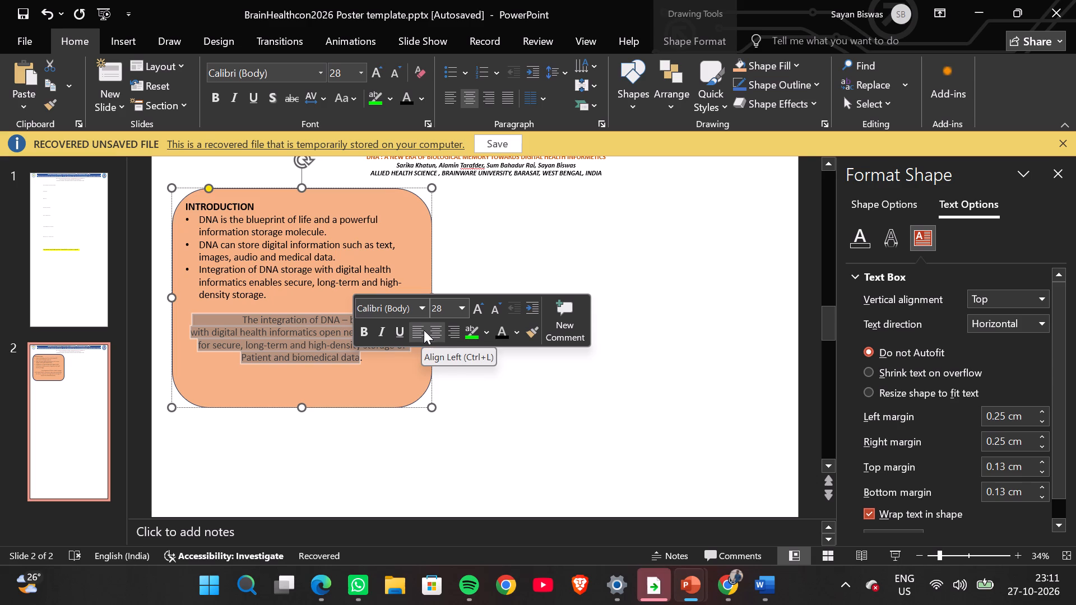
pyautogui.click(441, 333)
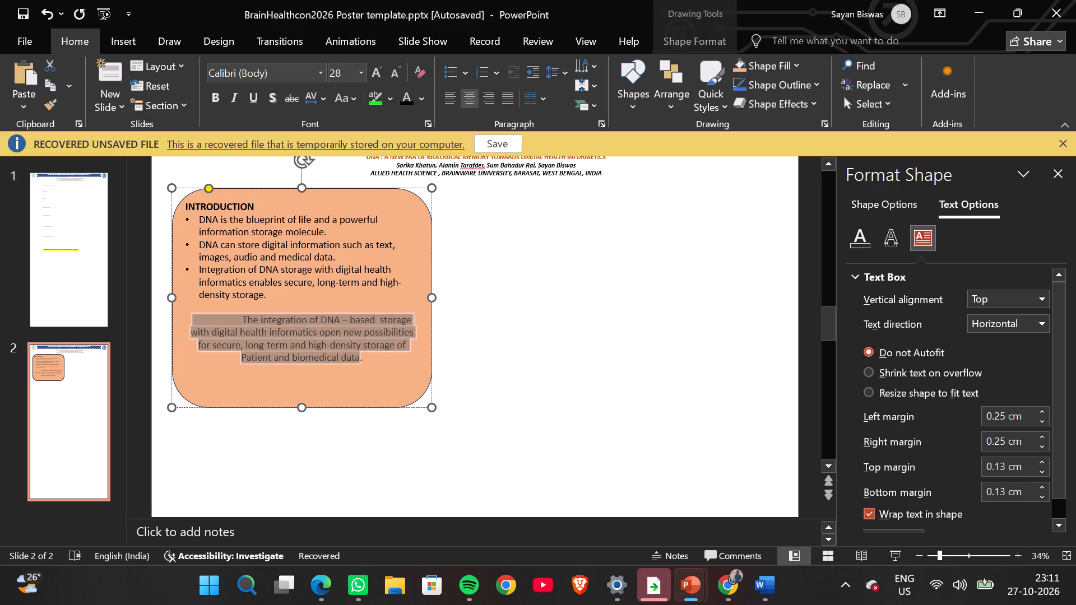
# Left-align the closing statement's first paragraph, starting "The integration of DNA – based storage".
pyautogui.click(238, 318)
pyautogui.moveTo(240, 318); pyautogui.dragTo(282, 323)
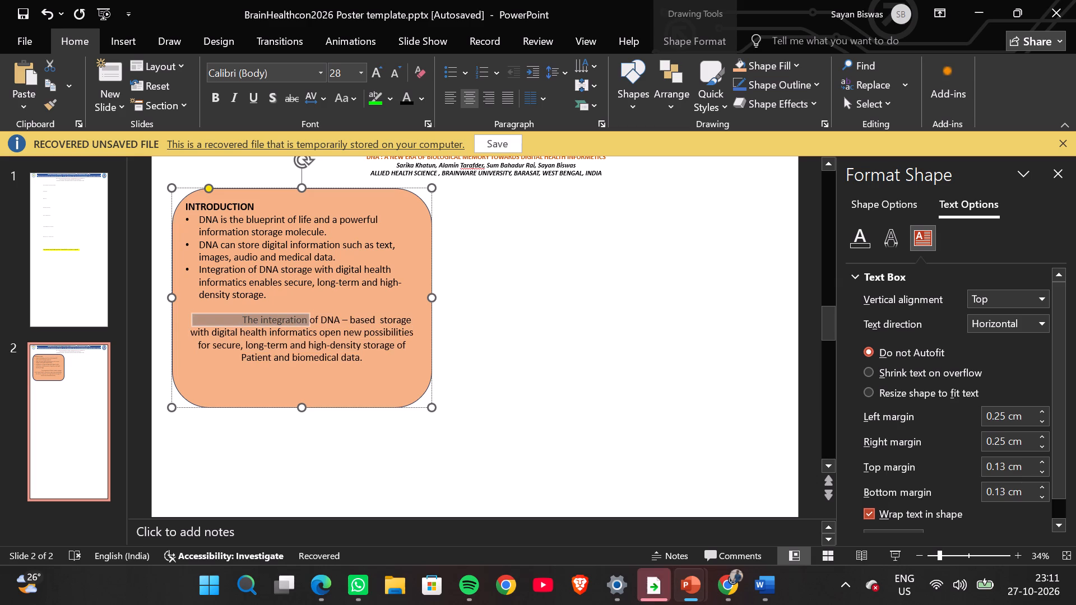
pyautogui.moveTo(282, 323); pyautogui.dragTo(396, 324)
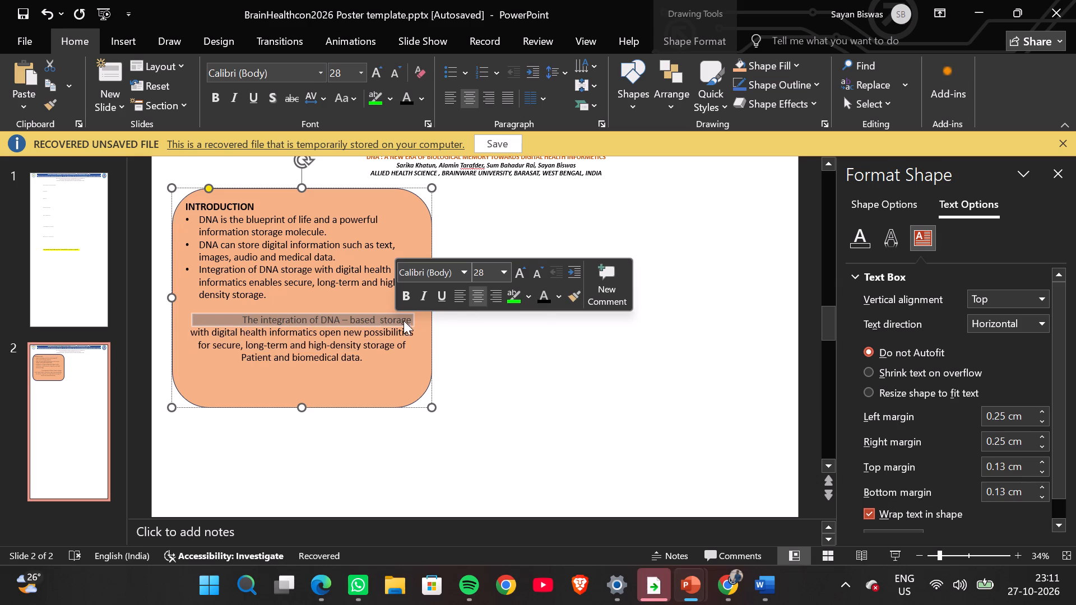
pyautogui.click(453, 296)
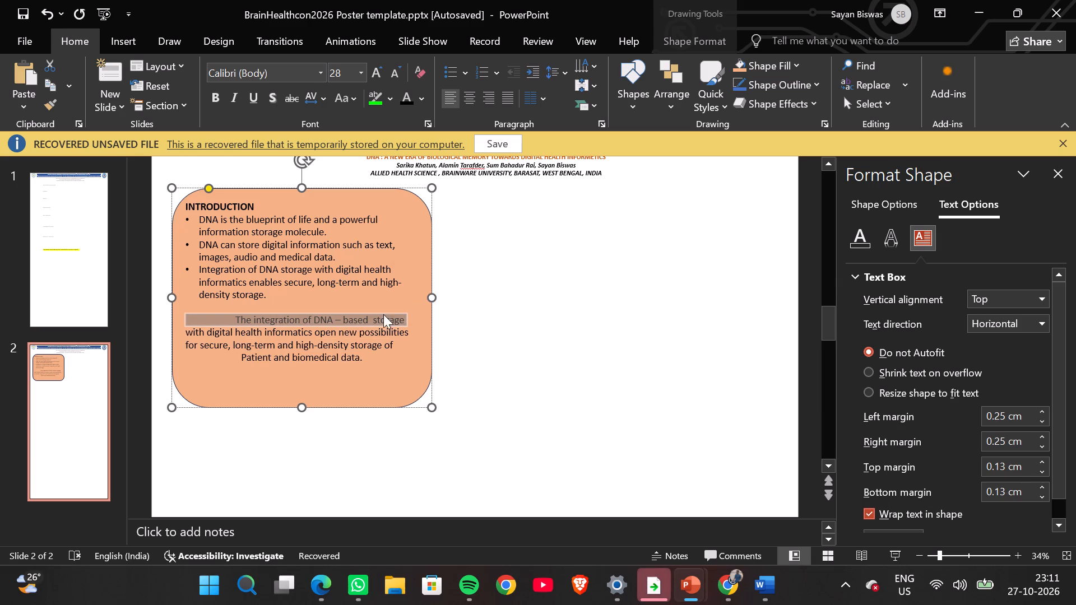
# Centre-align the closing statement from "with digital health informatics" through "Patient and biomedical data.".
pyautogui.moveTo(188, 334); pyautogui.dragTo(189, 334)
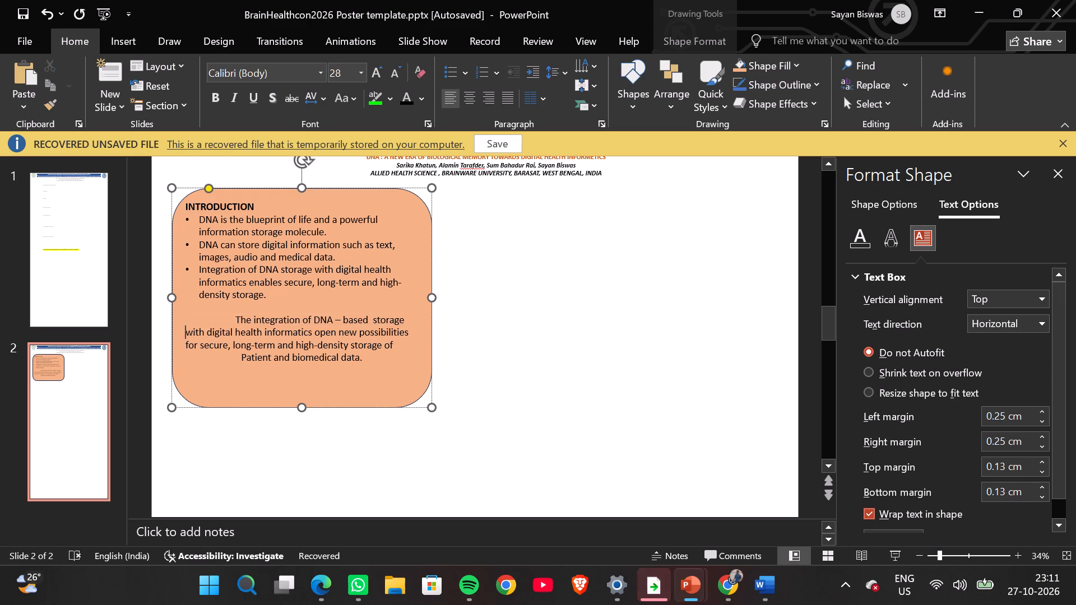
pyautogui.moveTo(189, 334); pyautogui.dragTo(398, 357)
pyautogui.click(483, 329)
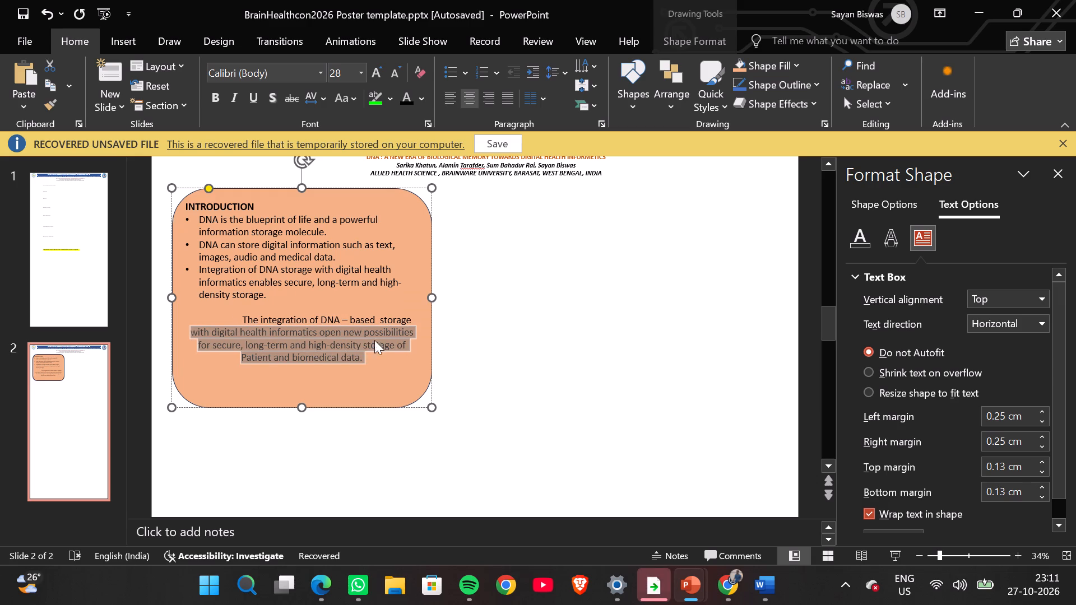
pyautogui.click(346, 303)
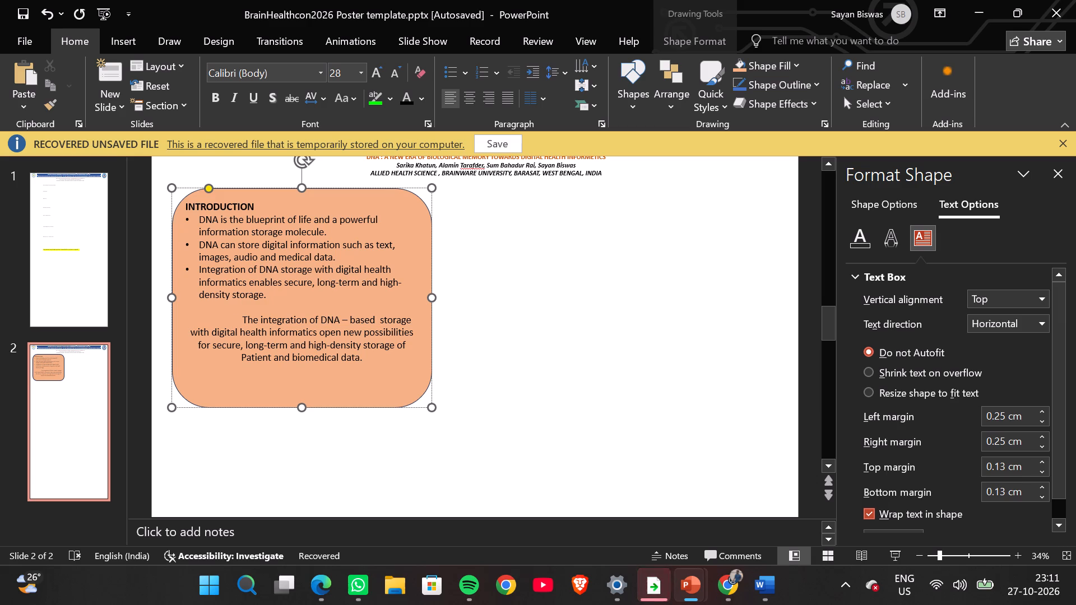
# Lower the Introduction box's top edge to leave a small gap below the author header, and stretch its bottom edge further down.
pyautogui.click(346, 192)
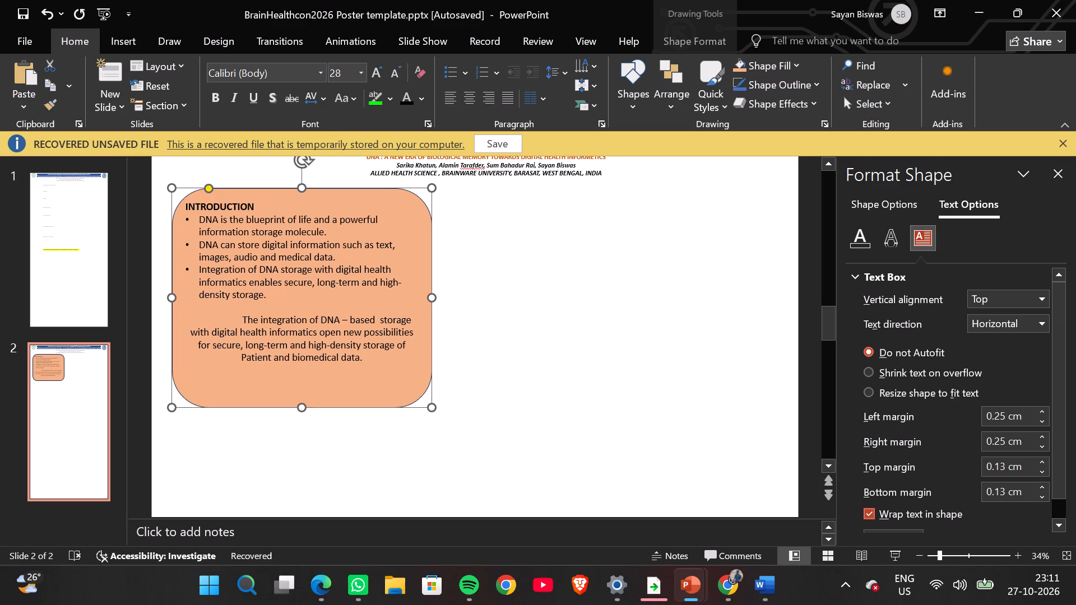
pyautogui.moveTo(346, 192); pyautogui.dragTo(344, 202)
pyautogui.moveTo(303, 187); pyautogui.dragTo(303, 189)
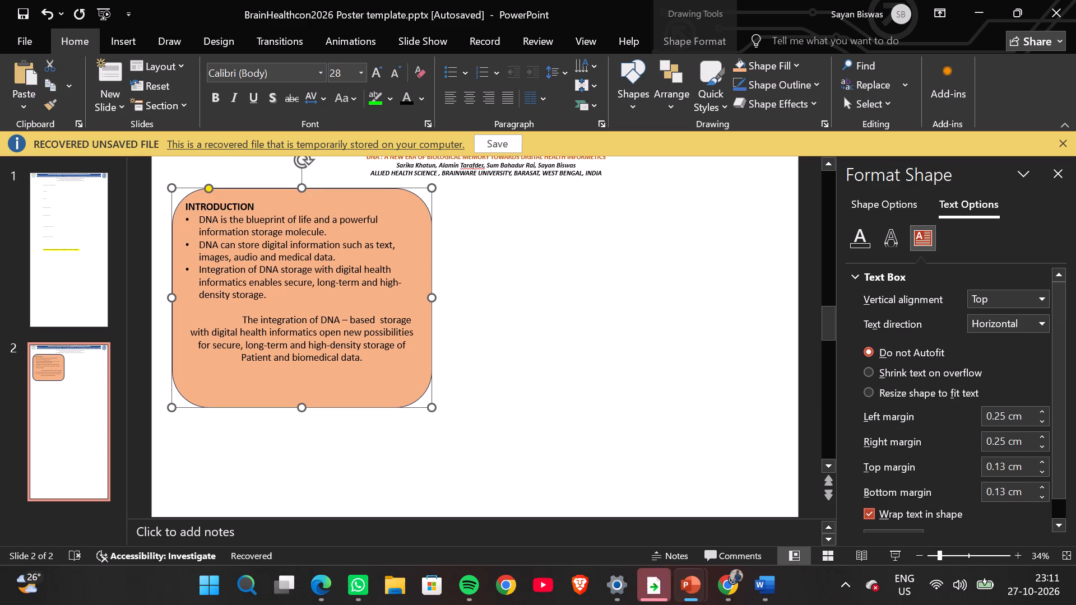
pyautogui.moveTo(303, 189); pyautogui.dragTo(303, 192)
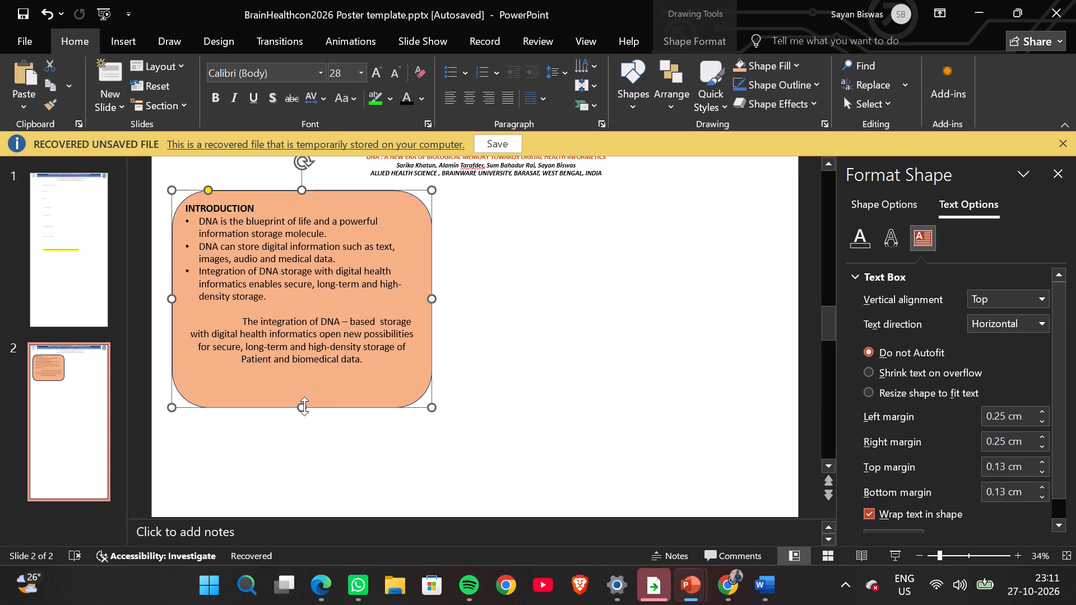
pyautogui.moveTo(304, 406); pyautogui.dragTo(308, 424)
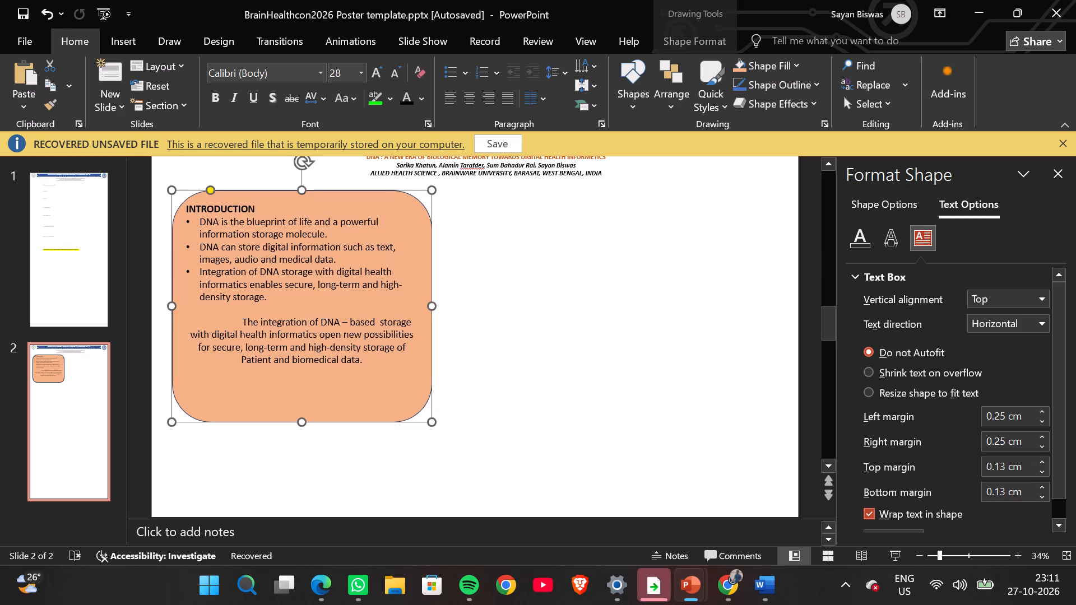
pyautogui.moveTo(310, 205); pyautogui.dragTo(305, 211)
pyautogui.click(305, 211)
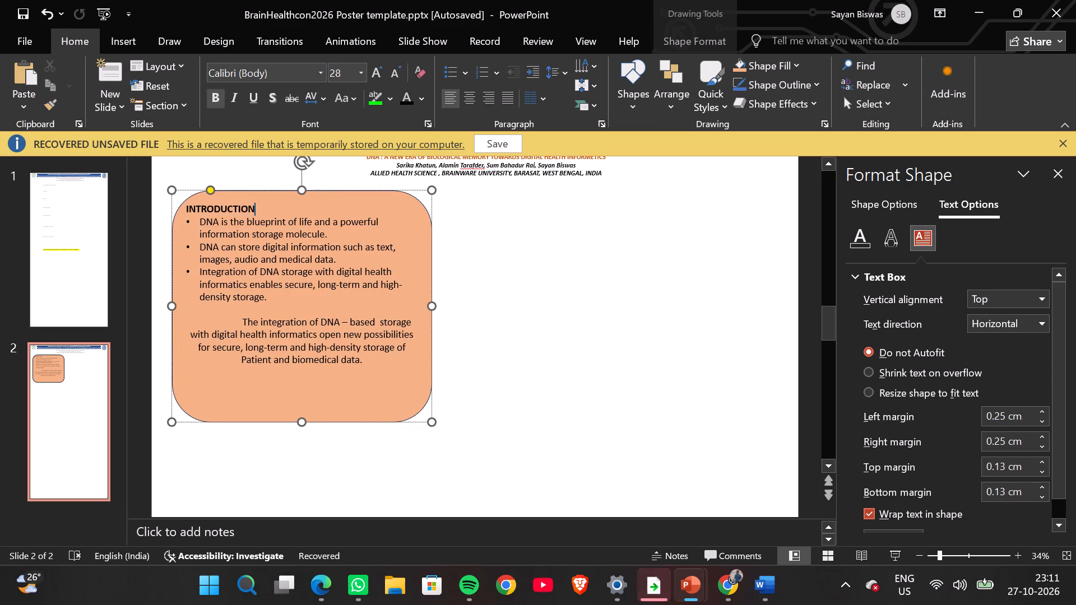
pyautogui.click(264, 181)
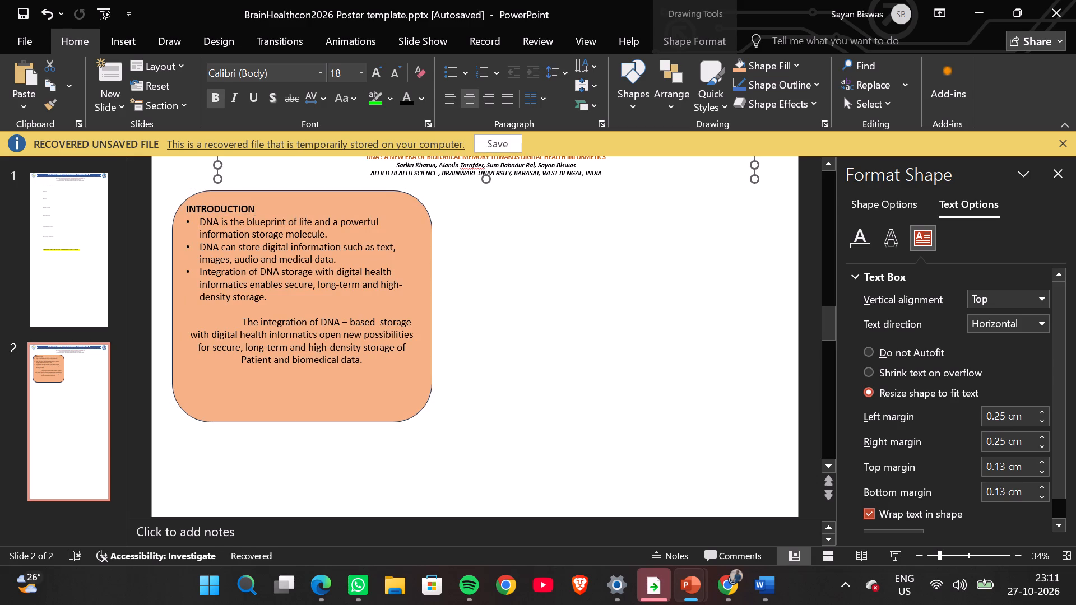
pyautogui.click(303, 192)
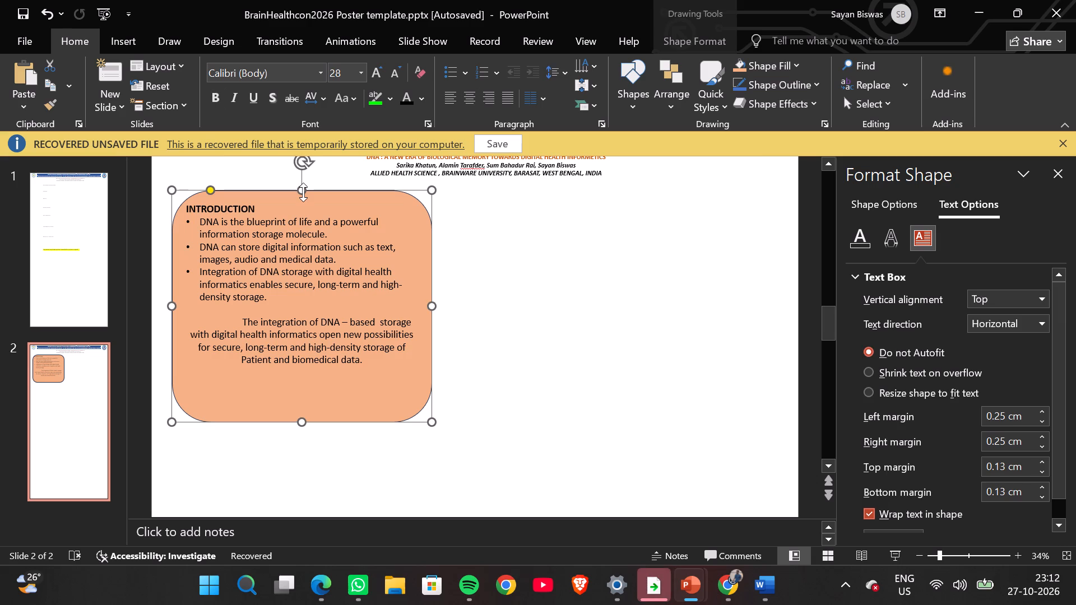
pyautogui.moveTo(303, 192); pyautogui.dragTo(303, 204)
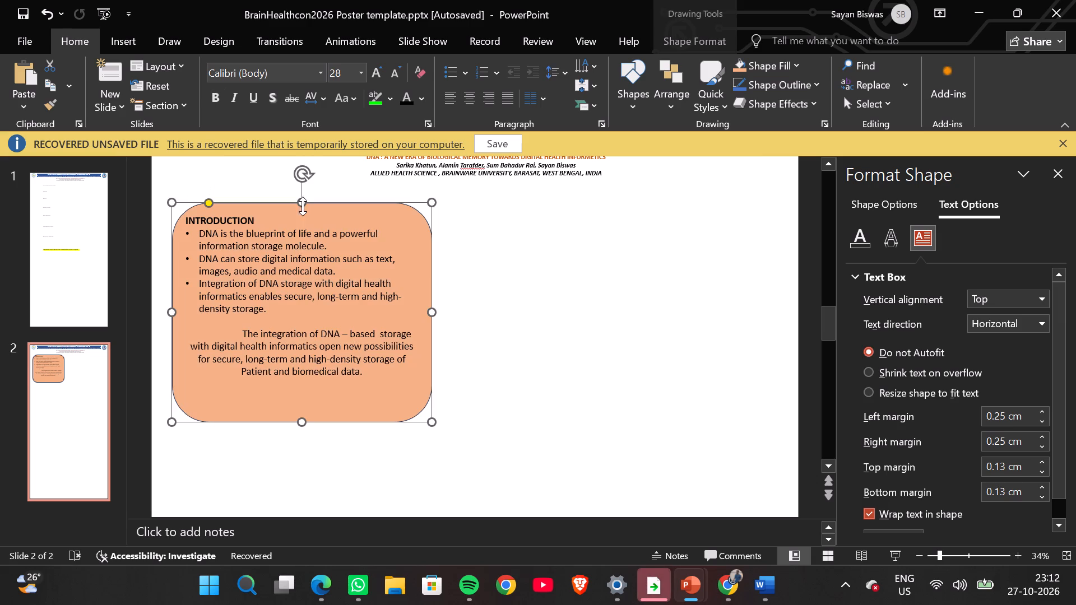
pyautogui.moveTo(302, 426); pyautogui.dragTo(304, 439)
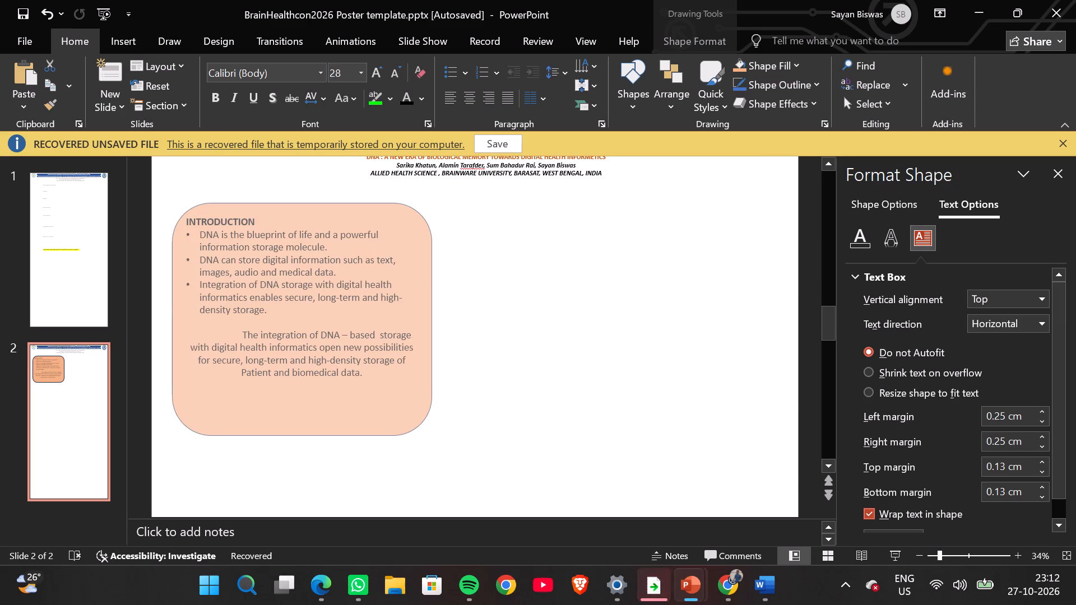
pyautogui.moveTo(304, 439); pyautogui.dragTo(306, 453)
pyautogui.click(307, 453)
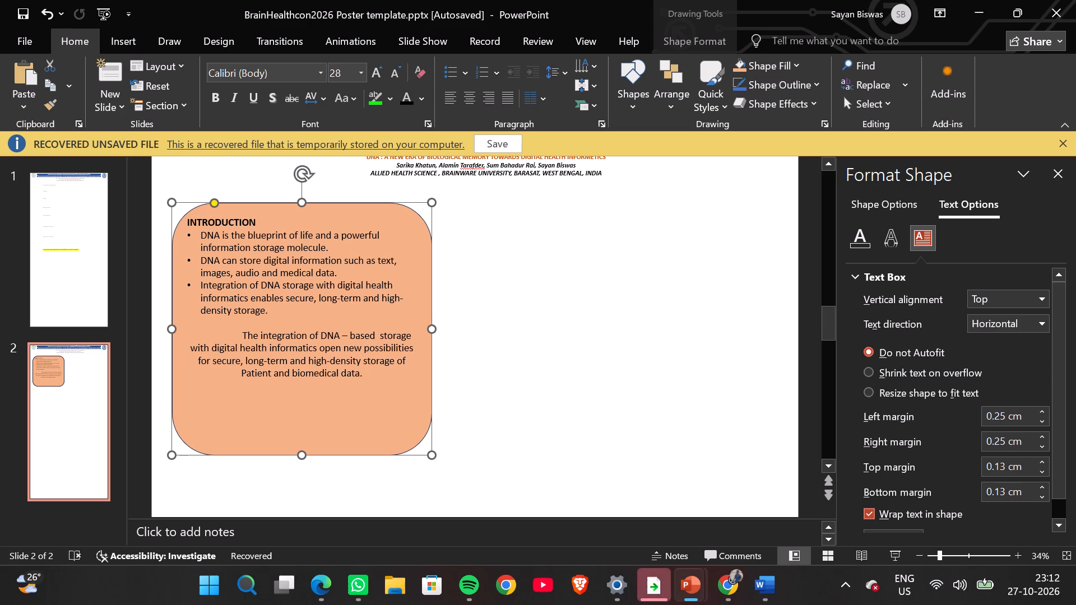
# Colour the whole closing statement in the Introduction box with the theme colour Blue, Accent 1.
pyautogui.moveTo(218, 333); pyautogui.dragTo(373, 361)
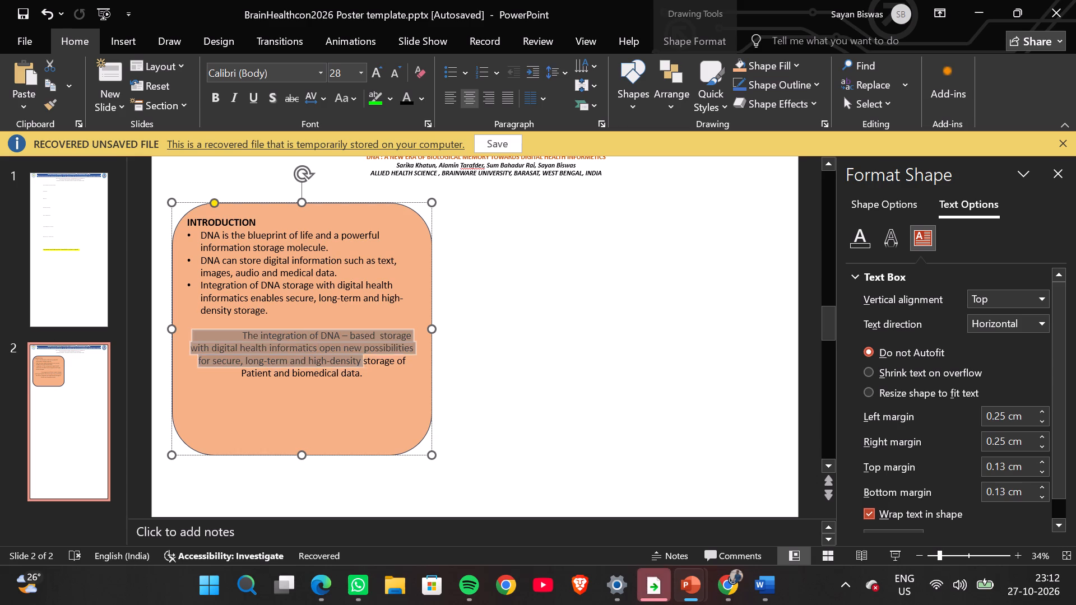
pyautogui.moveTo(373, 361); pyautogui.dragTo(387, 384)
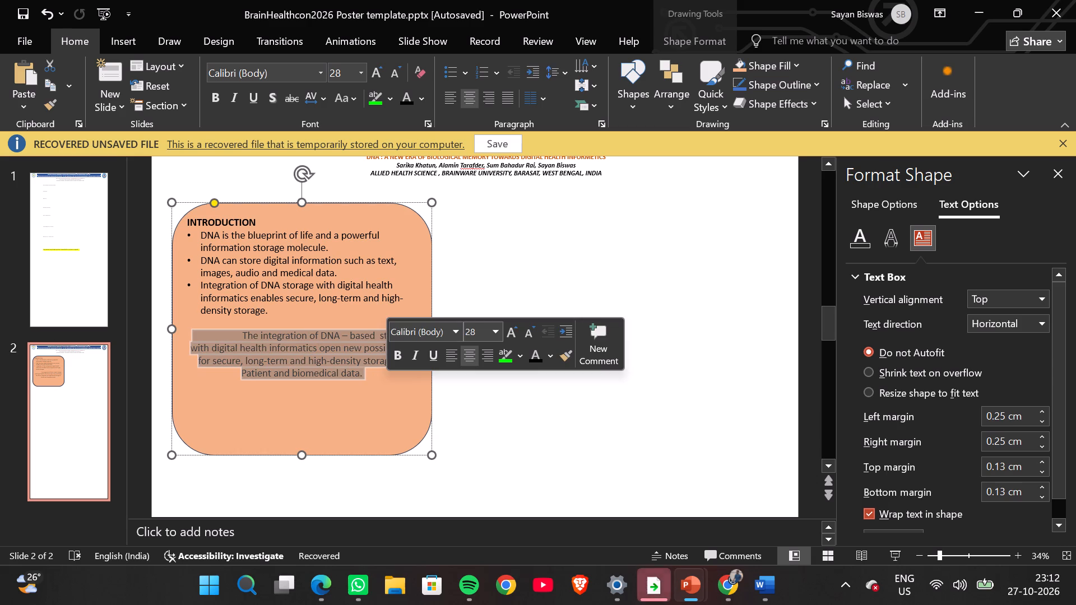
pyautogui.click(423, 100)
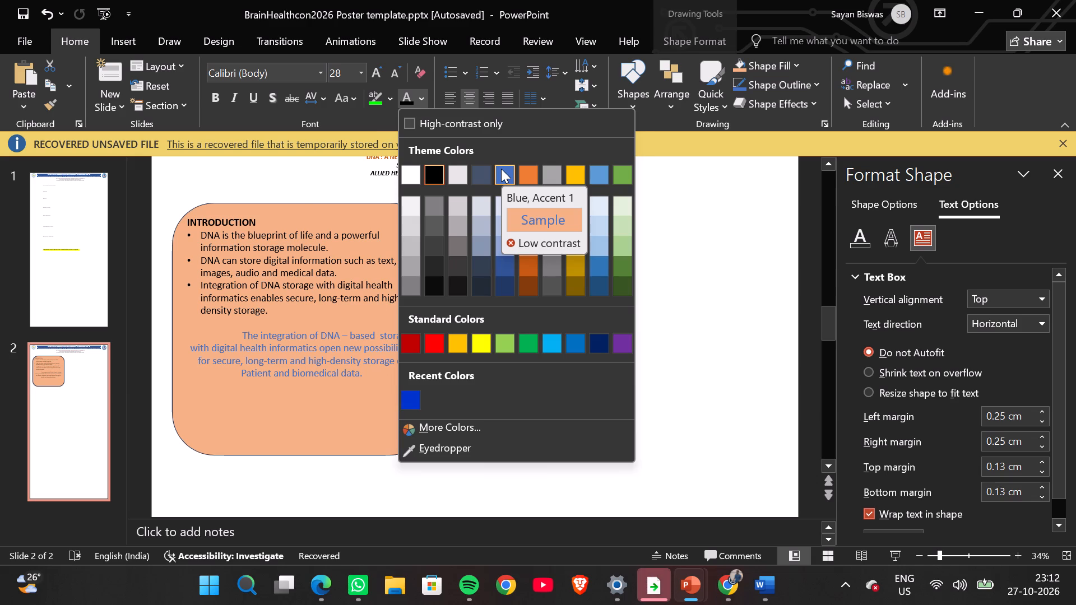
pyautogui.click(501, 169)
pyautogui.click(377, 420)
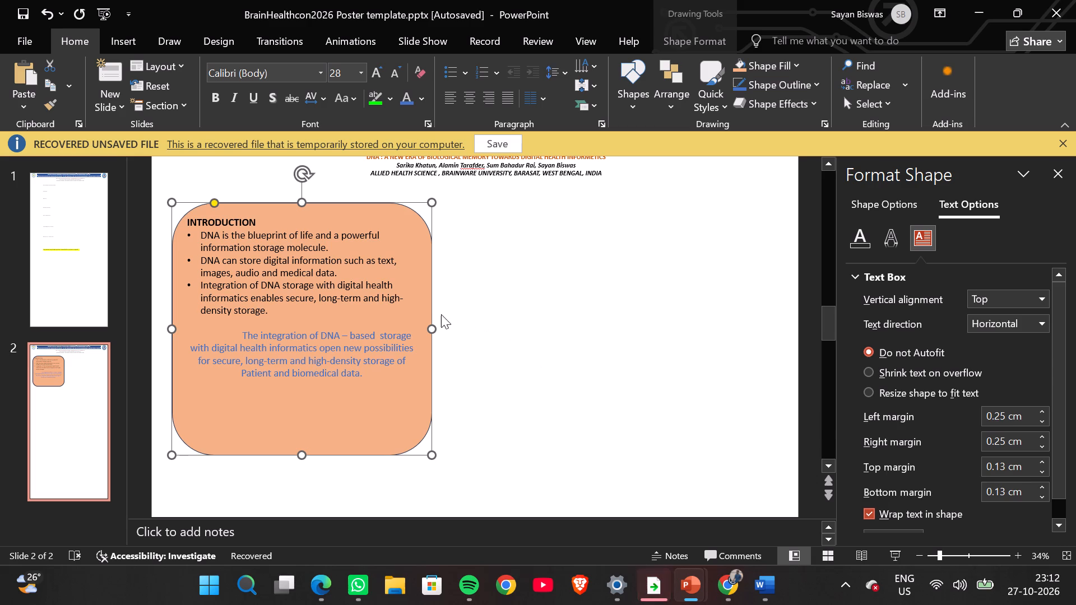
# Narrow the Introduction box slightly by moving its right edge inward, keeping its left edge in place.
pyautogui.moveTo(431, 327); pyautogui.dragTo(419, 327)
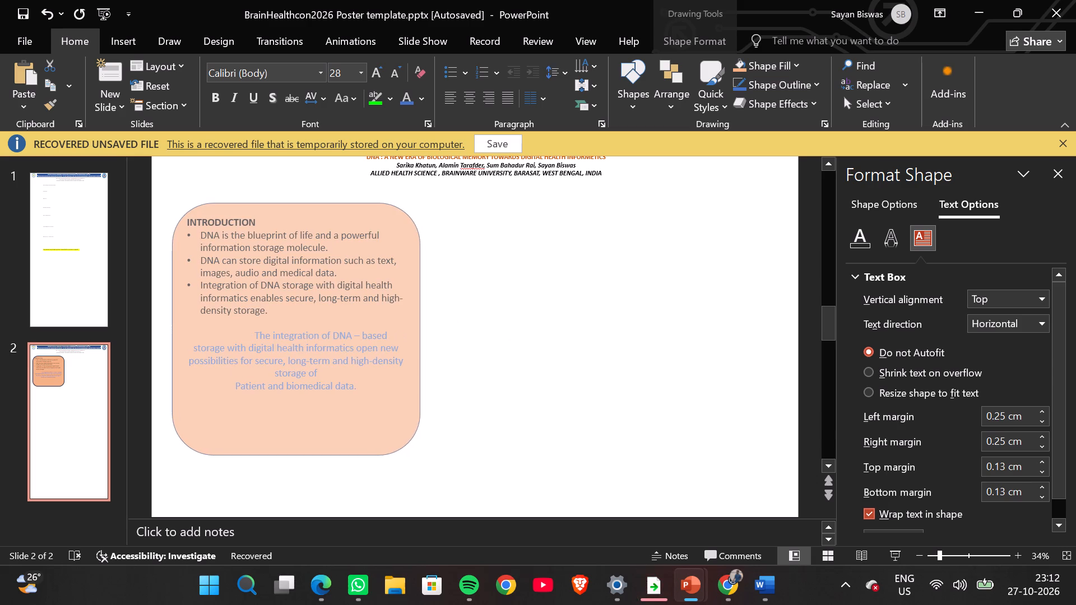
pyautogui.moveTo(419, 327); pyautogui.dragTo(409, 327)
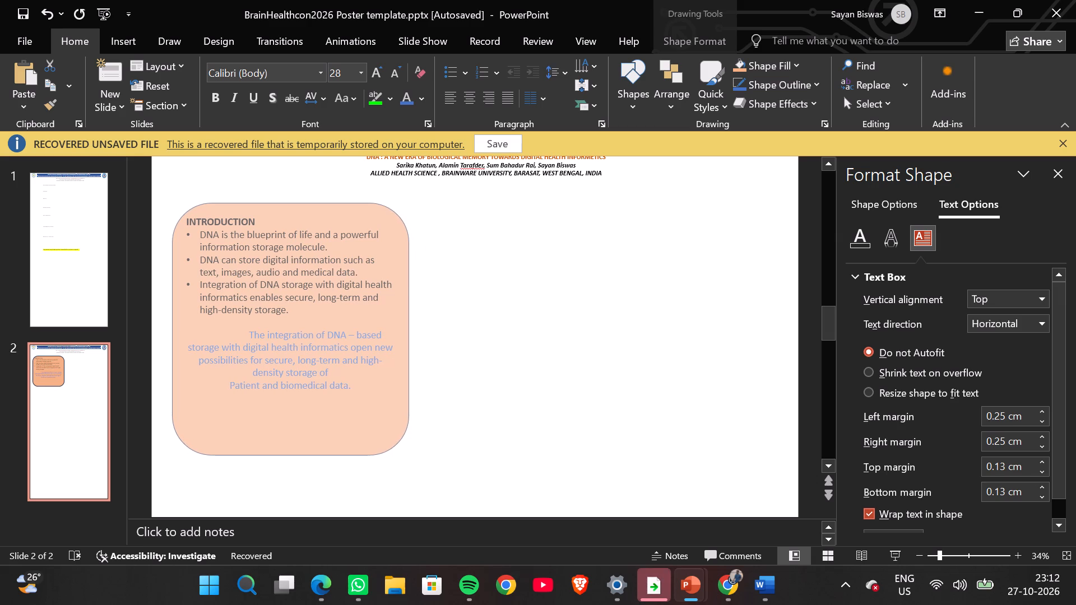
pyautogui.moveTo(409, 327); pyautogui.dragTo(405, 327)
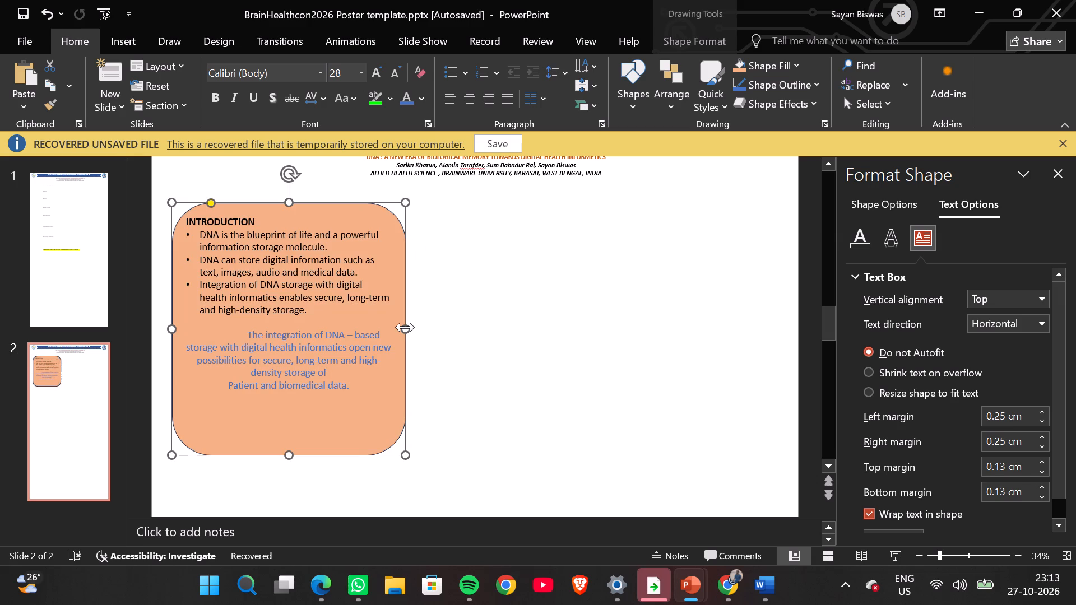
pyautogui.moveTo(405, 327); pyautogui.dragTo(415, 327)
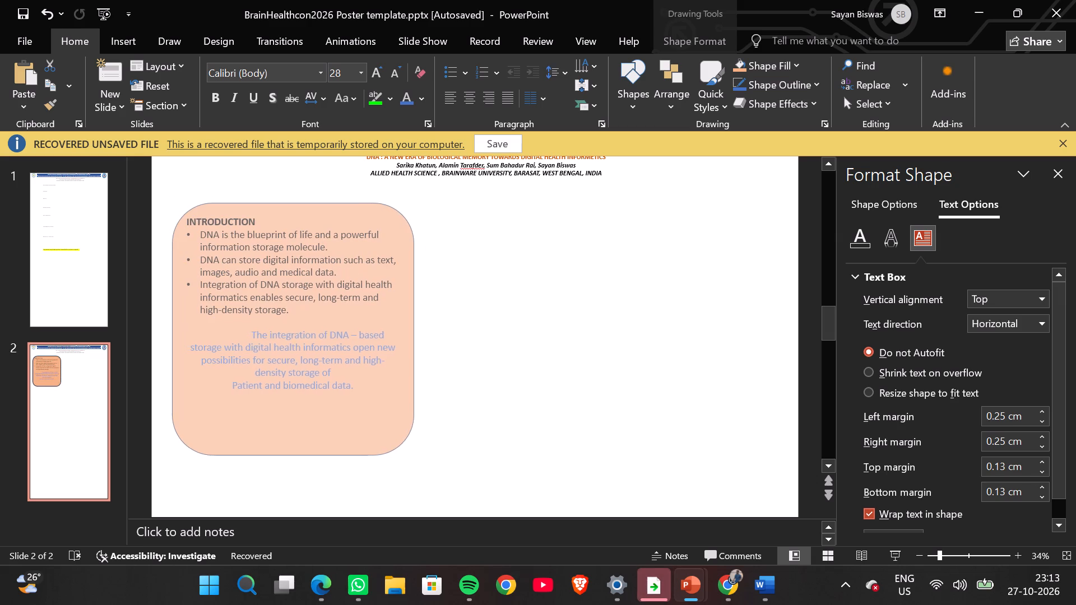
pyautogui.moveTo(415, 327); pyautogui.dragTo(418, 326)
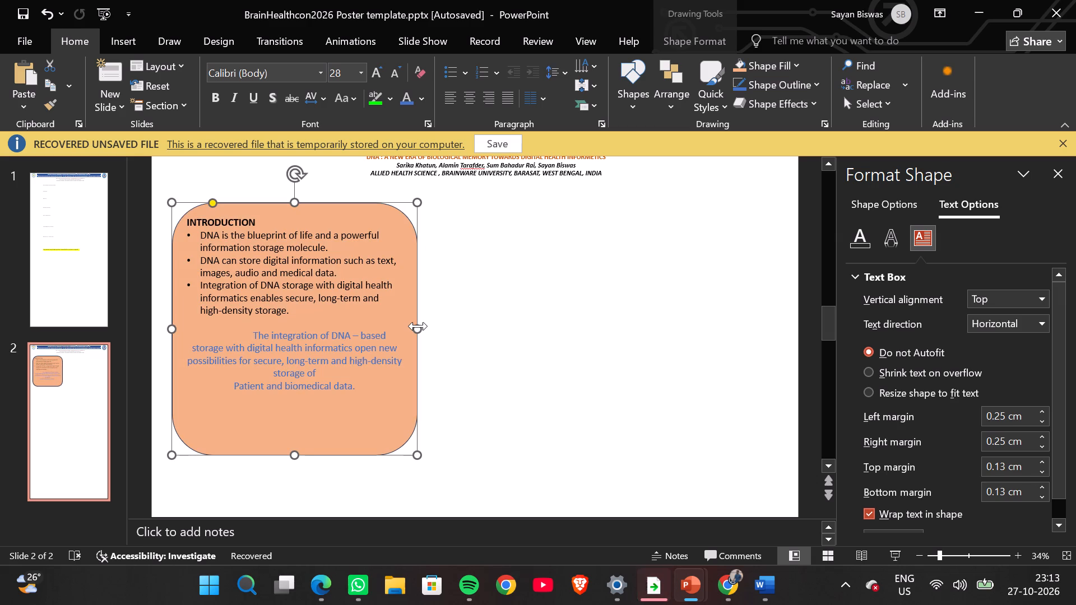
pyautogui.moveTo(418, 326); pyautogui.dragTo(425, 326)
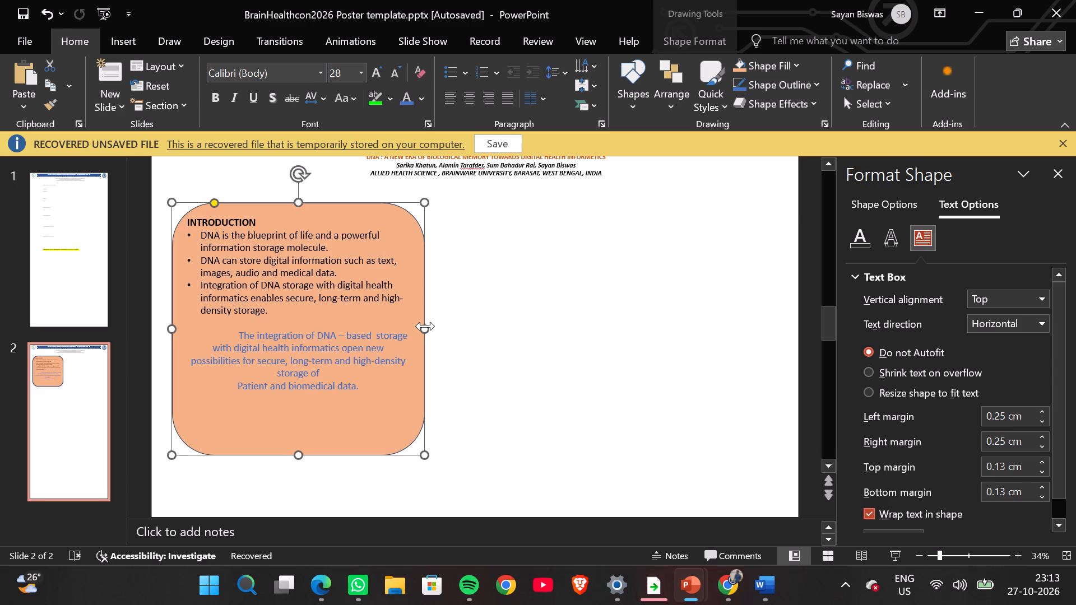
pyautogui.moveTo(425, 326); pyautogui.dragTo(417, 326)
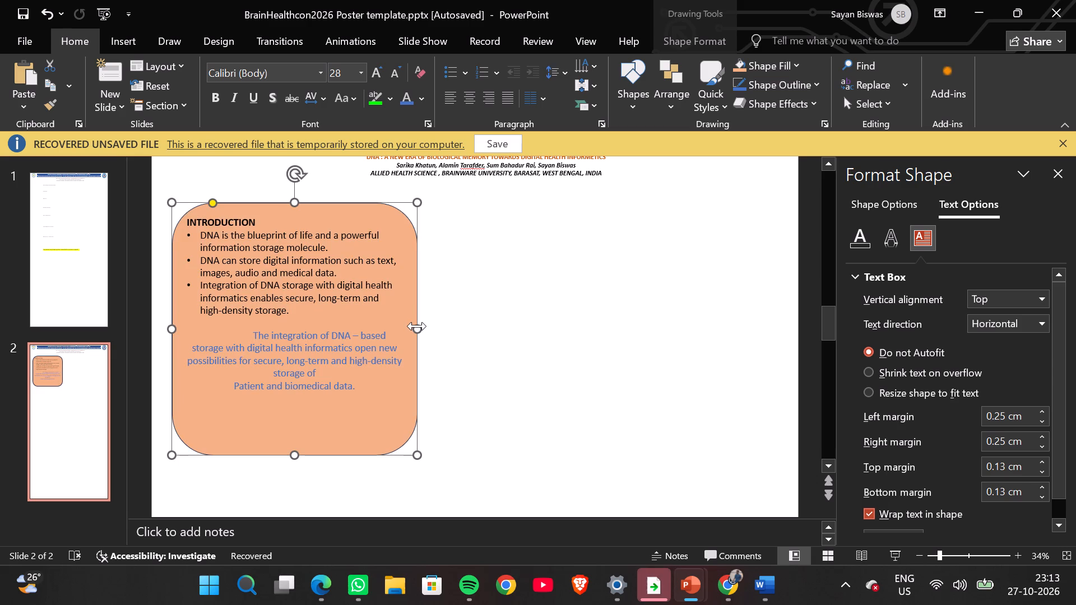
pyautogui.click(417, 326)
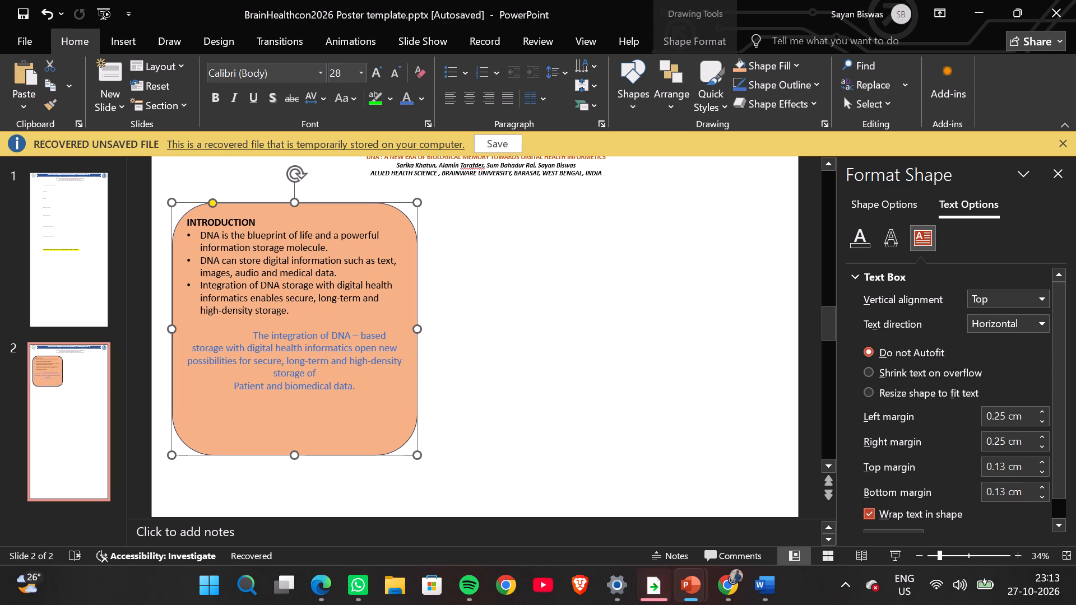
# Left-align both paragraphs of the blue closing statement.
pyautogui.moveTo(242, 337); pyautogui.dragTo(372, 388)
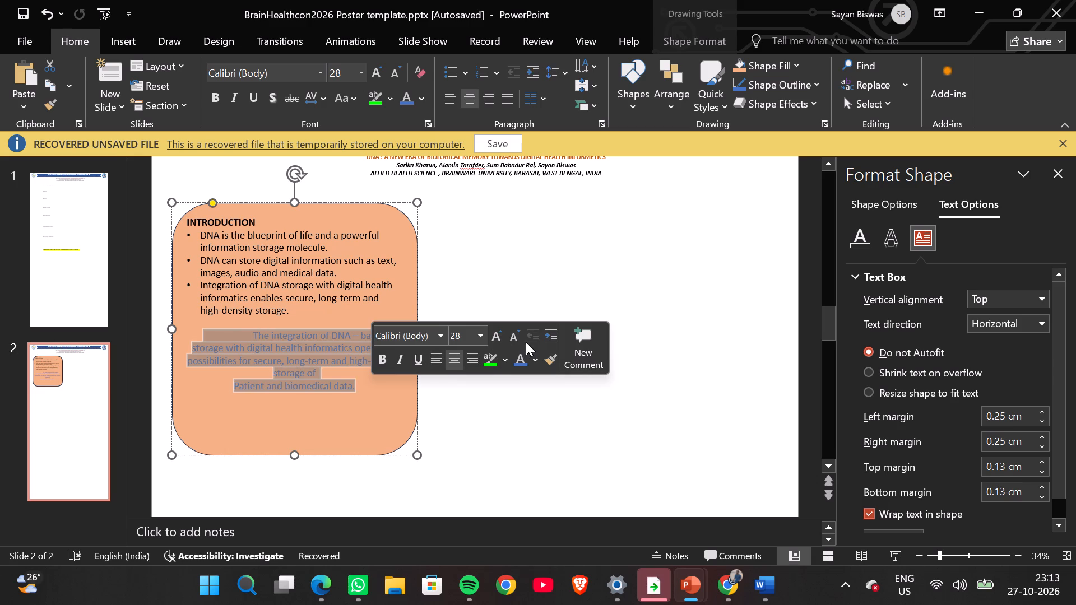
pyautogui.click(441, 363)
pyautogui.click(346, 373)
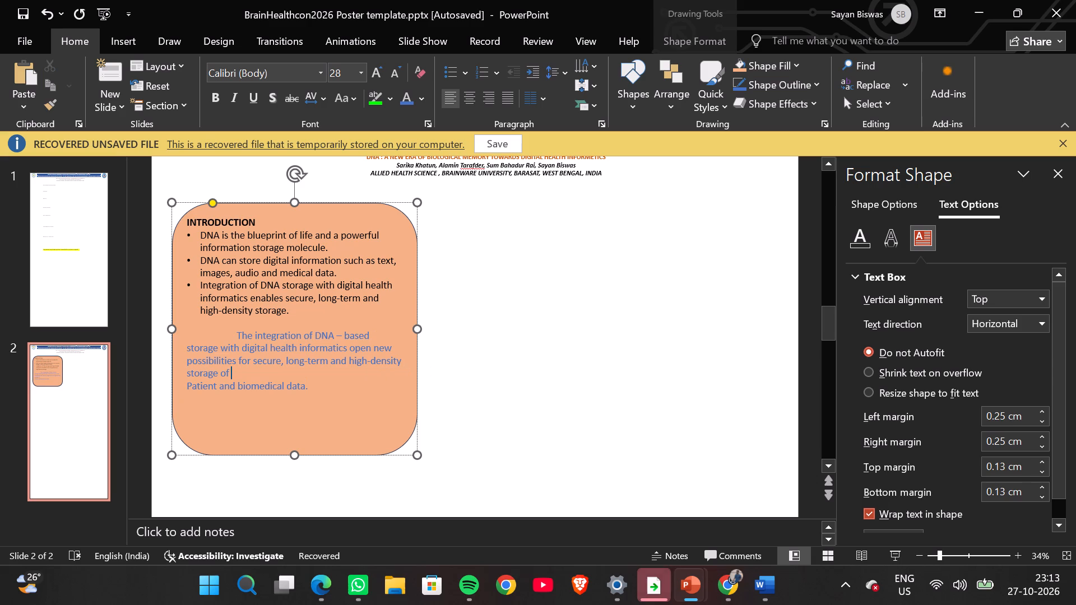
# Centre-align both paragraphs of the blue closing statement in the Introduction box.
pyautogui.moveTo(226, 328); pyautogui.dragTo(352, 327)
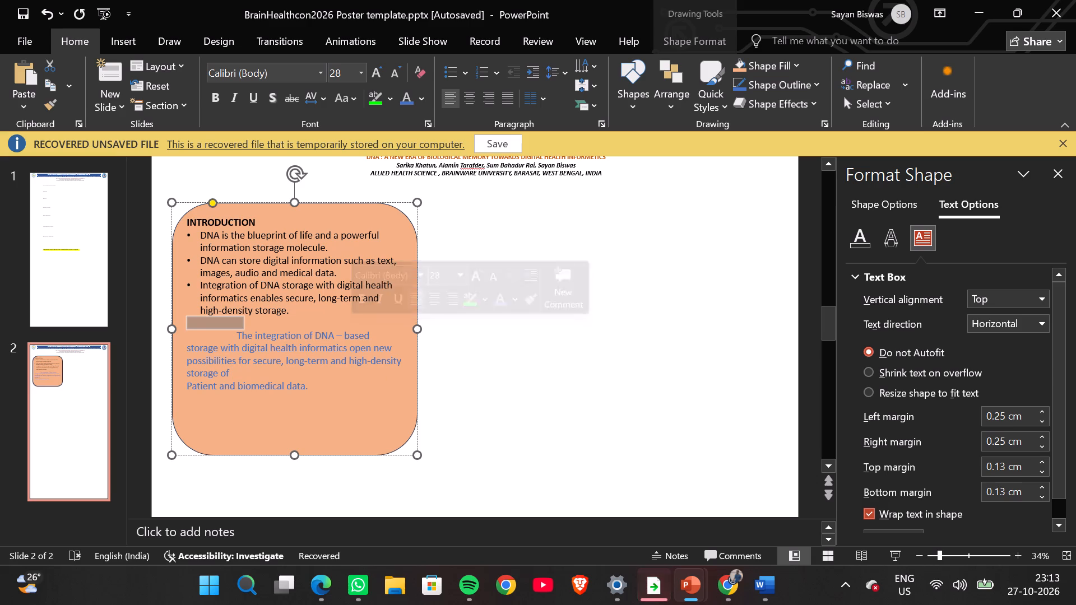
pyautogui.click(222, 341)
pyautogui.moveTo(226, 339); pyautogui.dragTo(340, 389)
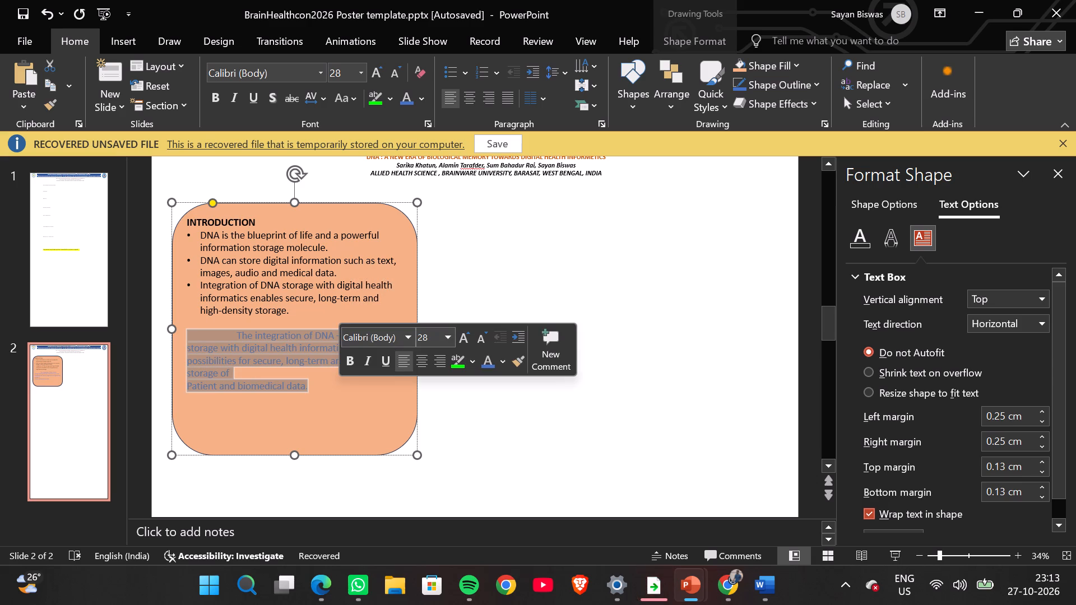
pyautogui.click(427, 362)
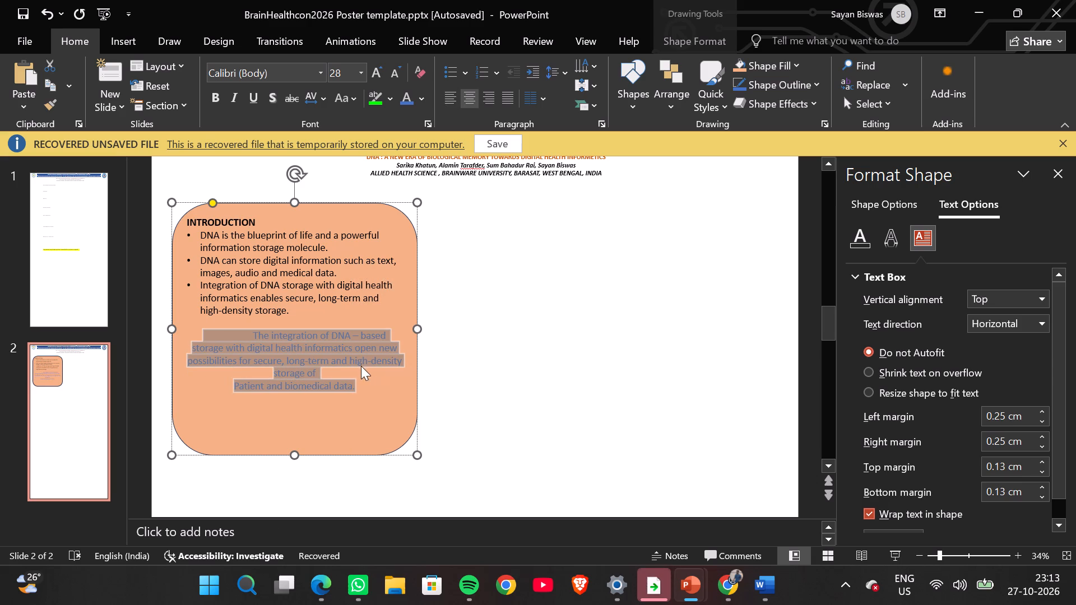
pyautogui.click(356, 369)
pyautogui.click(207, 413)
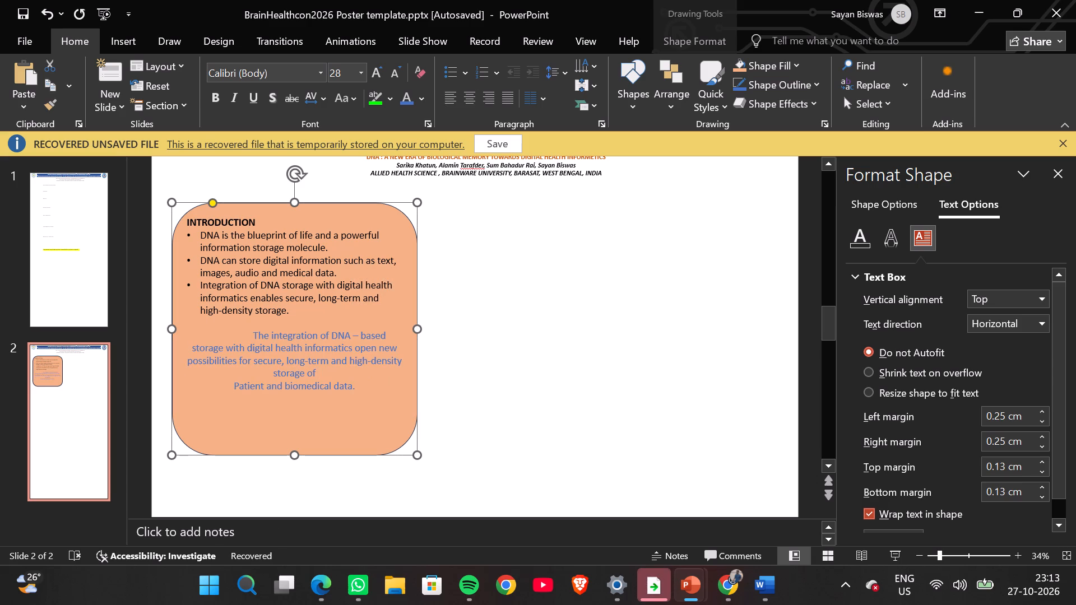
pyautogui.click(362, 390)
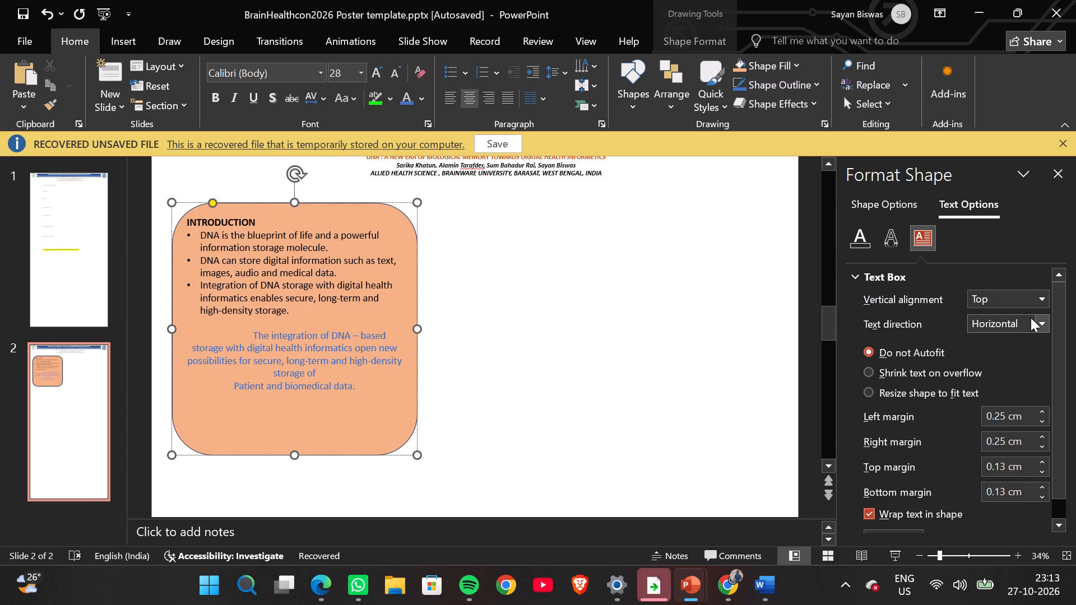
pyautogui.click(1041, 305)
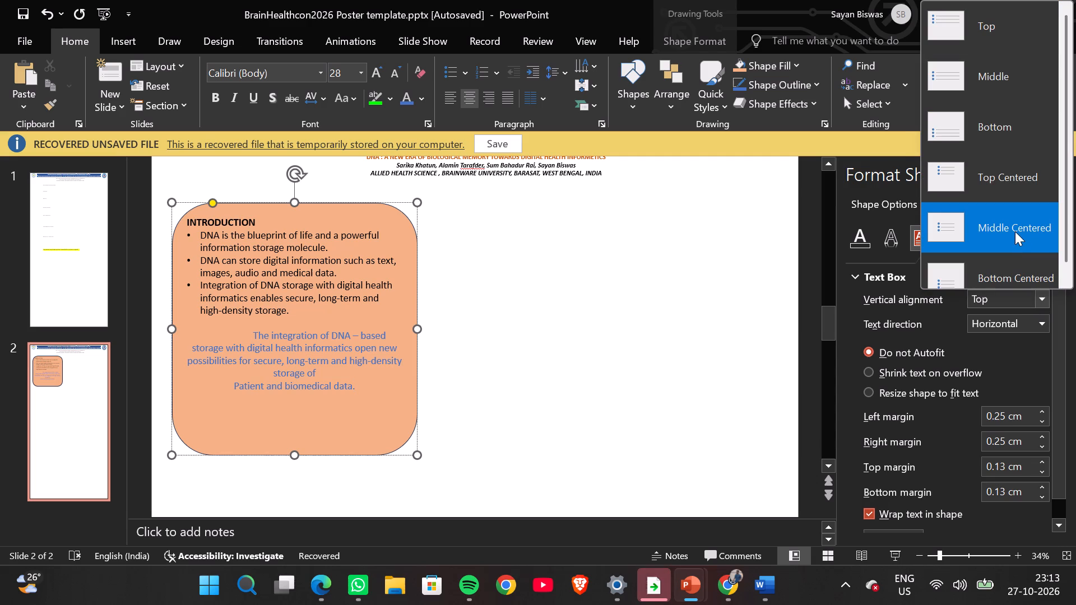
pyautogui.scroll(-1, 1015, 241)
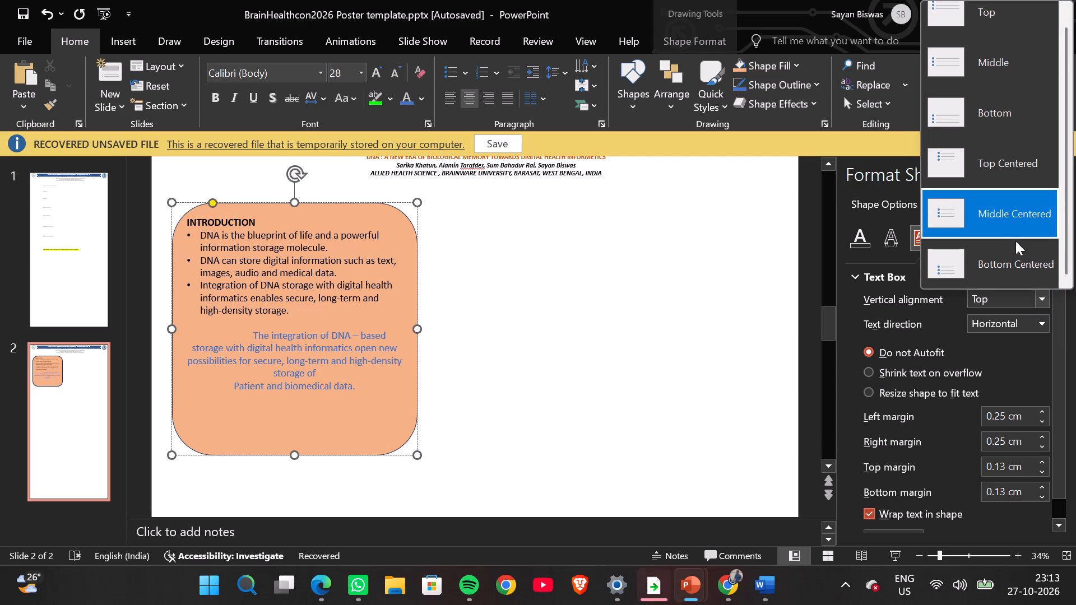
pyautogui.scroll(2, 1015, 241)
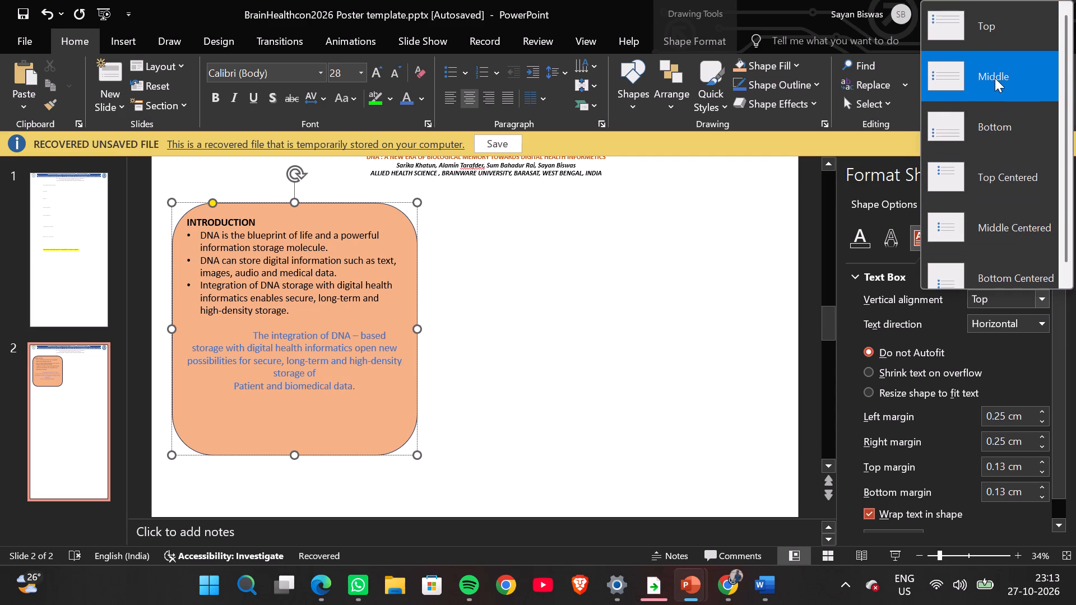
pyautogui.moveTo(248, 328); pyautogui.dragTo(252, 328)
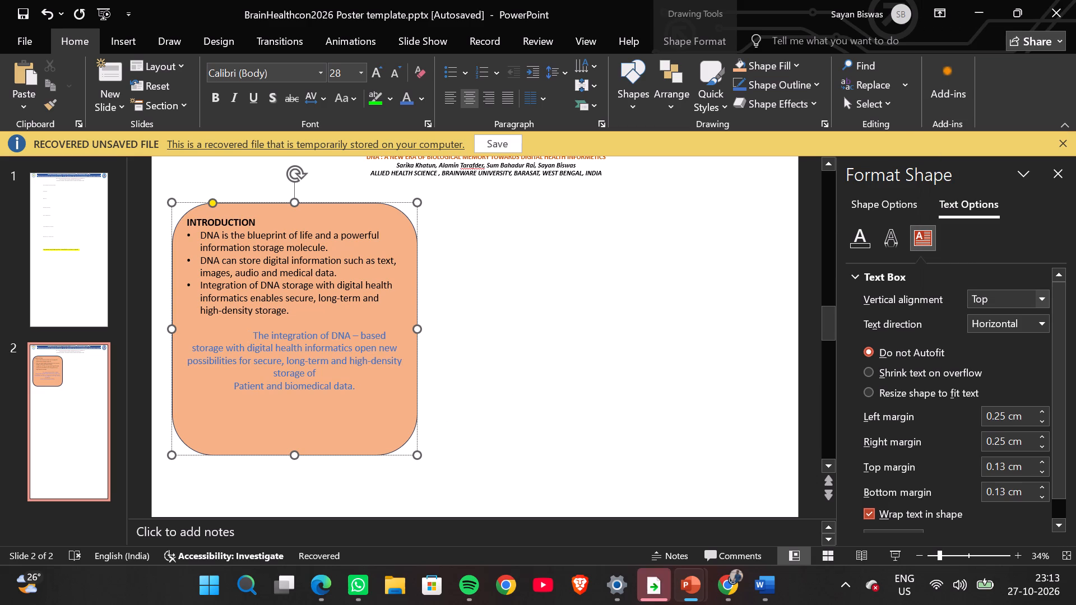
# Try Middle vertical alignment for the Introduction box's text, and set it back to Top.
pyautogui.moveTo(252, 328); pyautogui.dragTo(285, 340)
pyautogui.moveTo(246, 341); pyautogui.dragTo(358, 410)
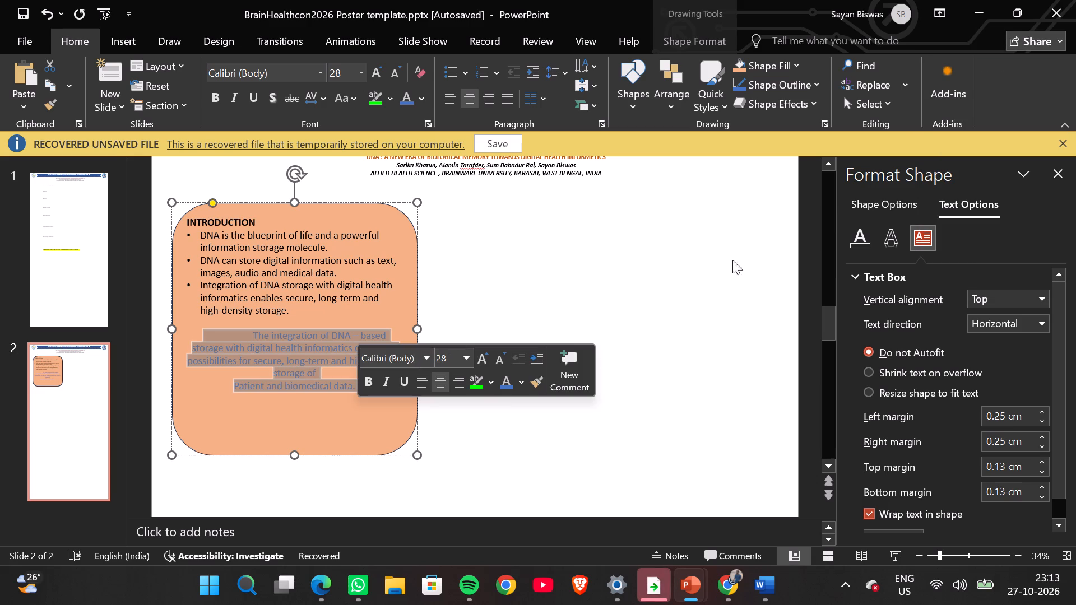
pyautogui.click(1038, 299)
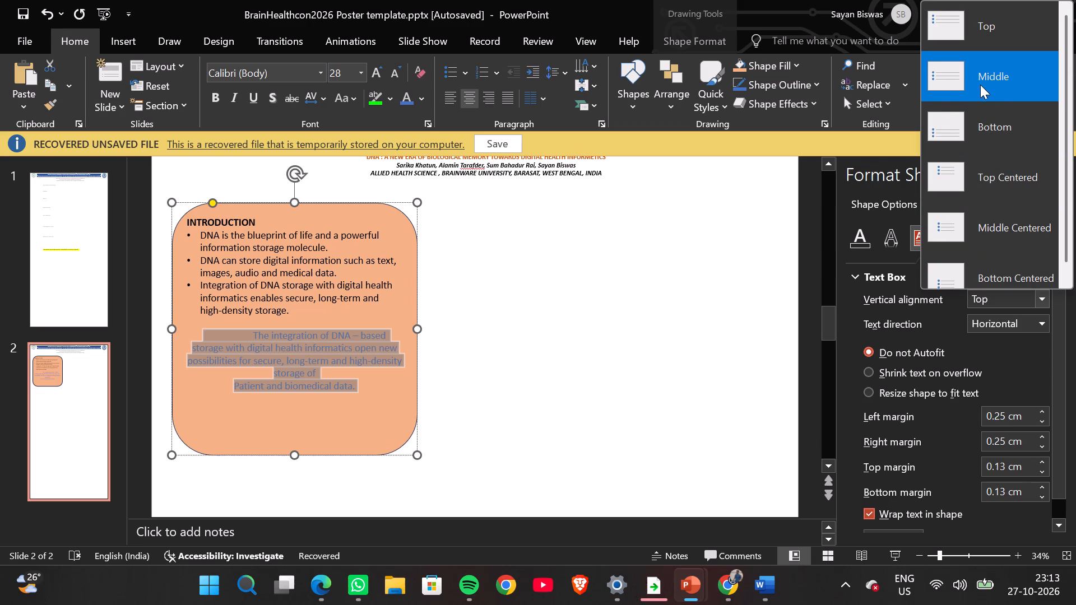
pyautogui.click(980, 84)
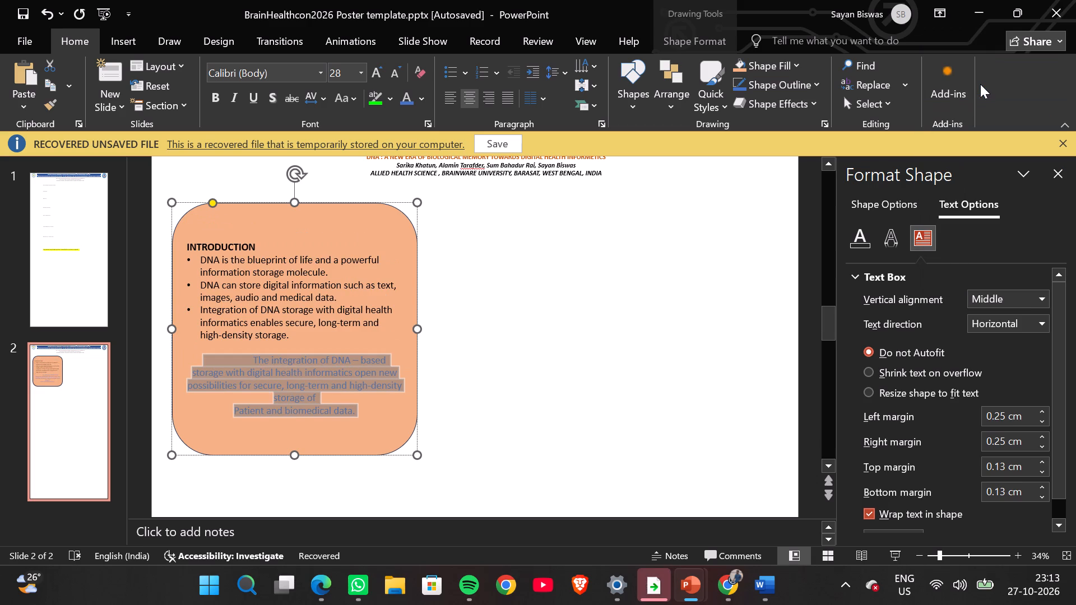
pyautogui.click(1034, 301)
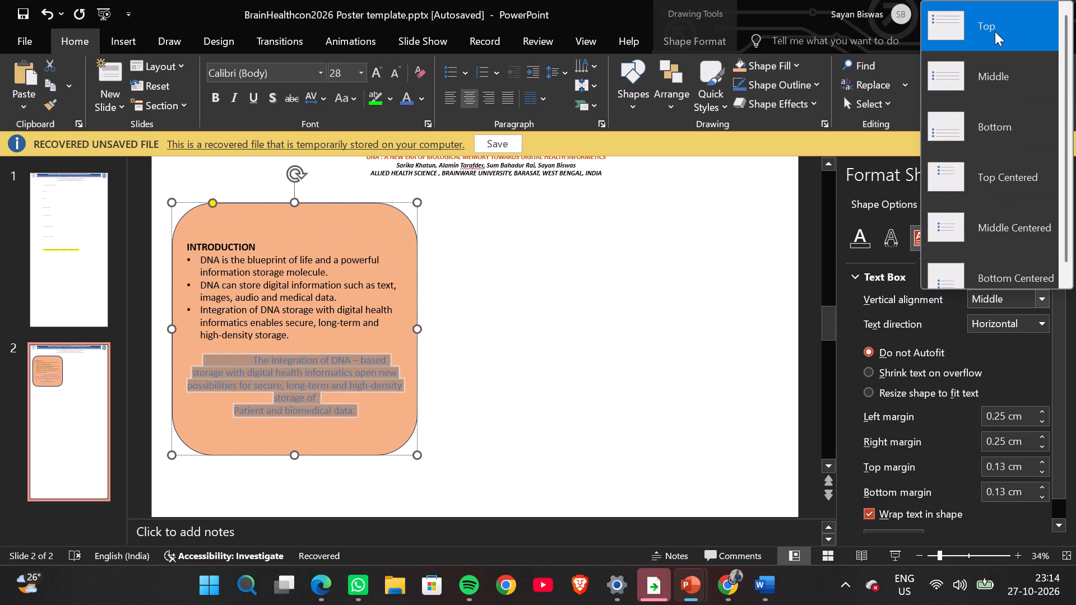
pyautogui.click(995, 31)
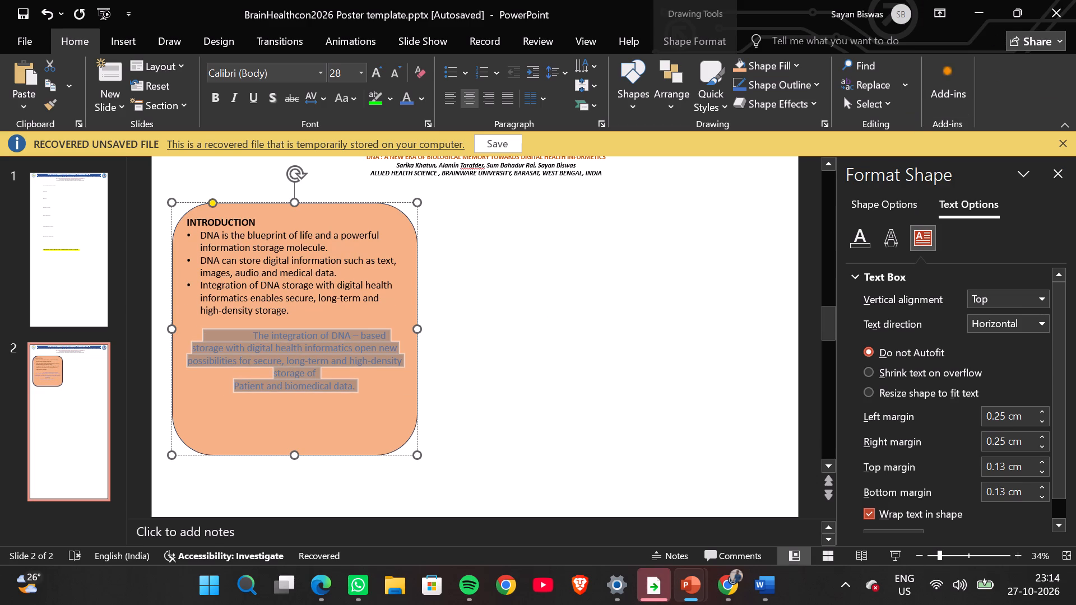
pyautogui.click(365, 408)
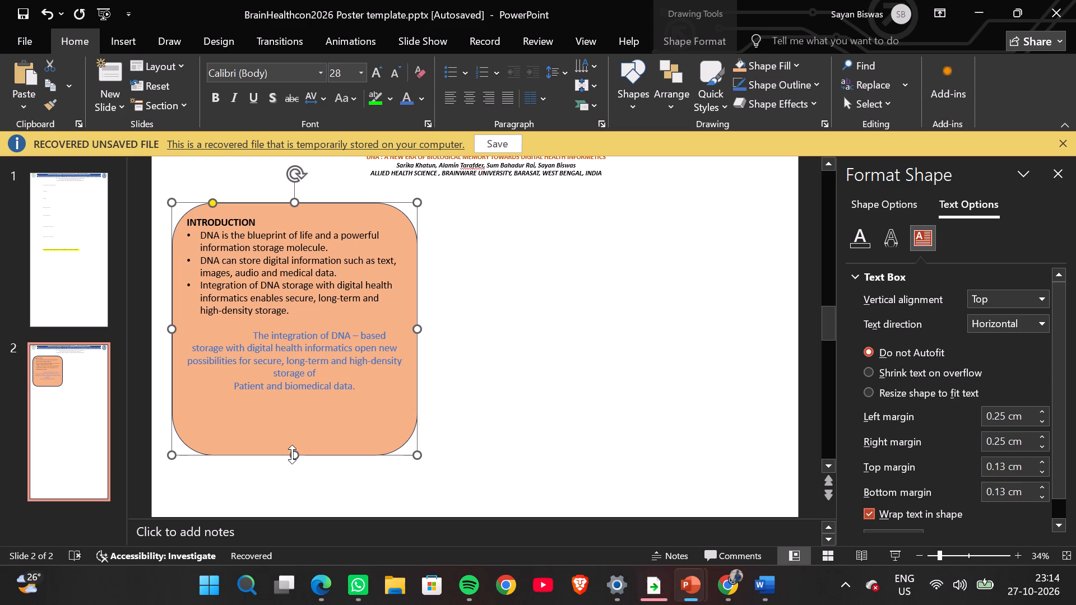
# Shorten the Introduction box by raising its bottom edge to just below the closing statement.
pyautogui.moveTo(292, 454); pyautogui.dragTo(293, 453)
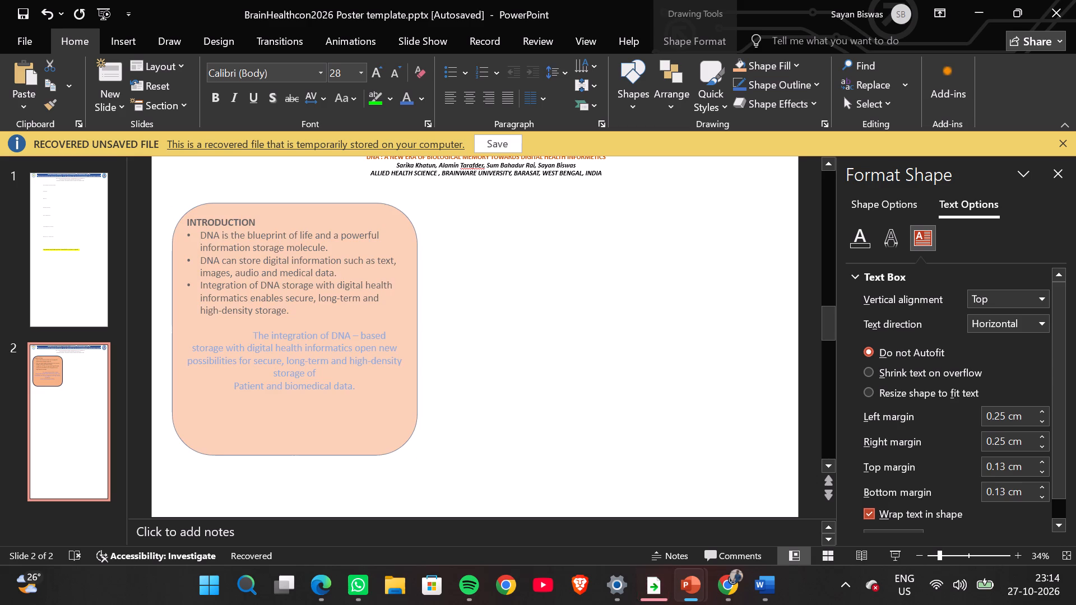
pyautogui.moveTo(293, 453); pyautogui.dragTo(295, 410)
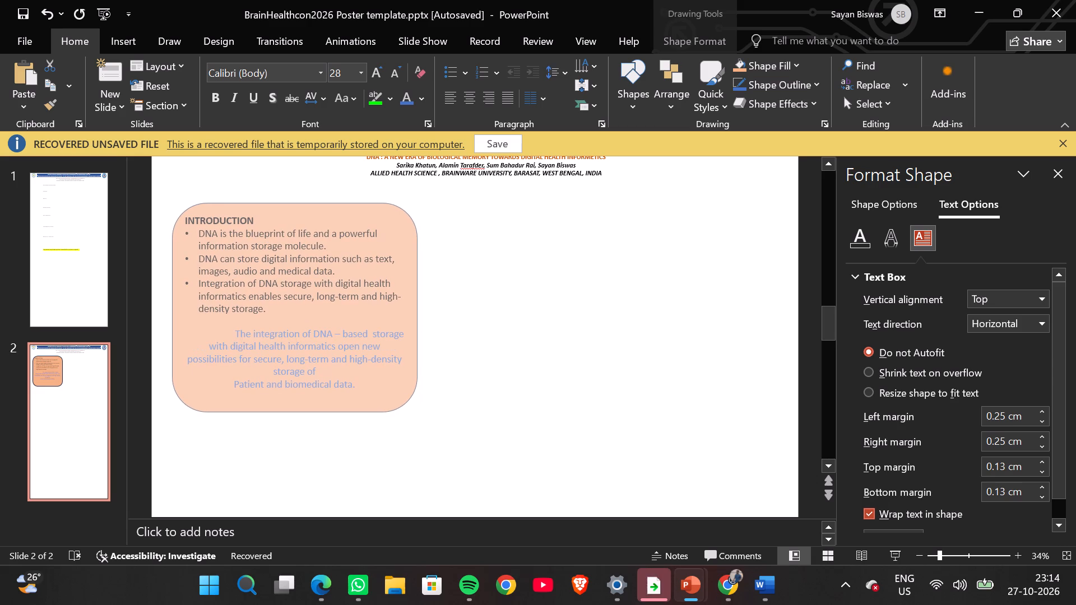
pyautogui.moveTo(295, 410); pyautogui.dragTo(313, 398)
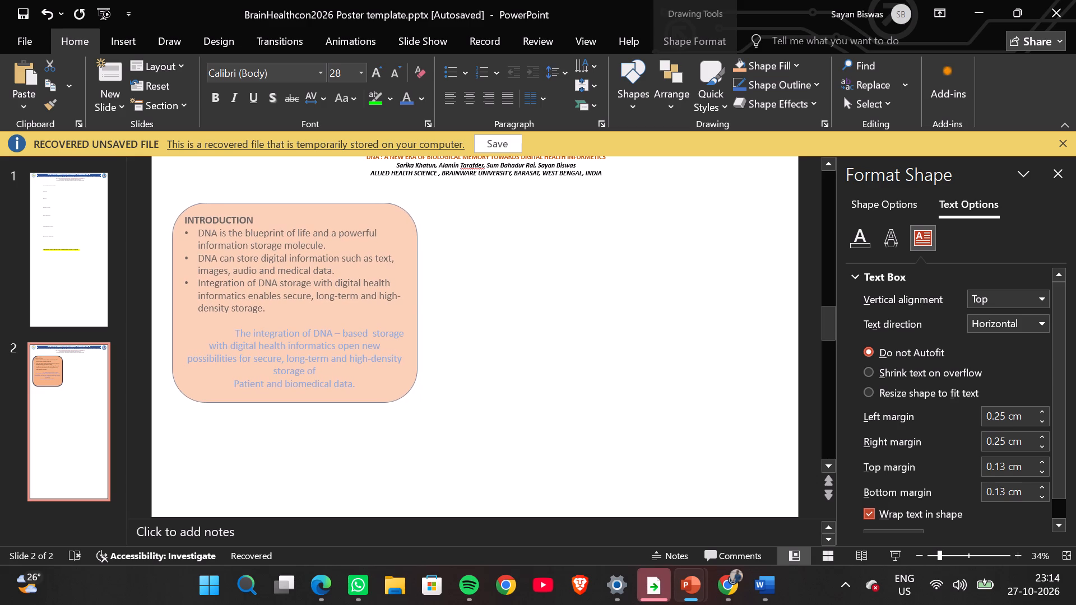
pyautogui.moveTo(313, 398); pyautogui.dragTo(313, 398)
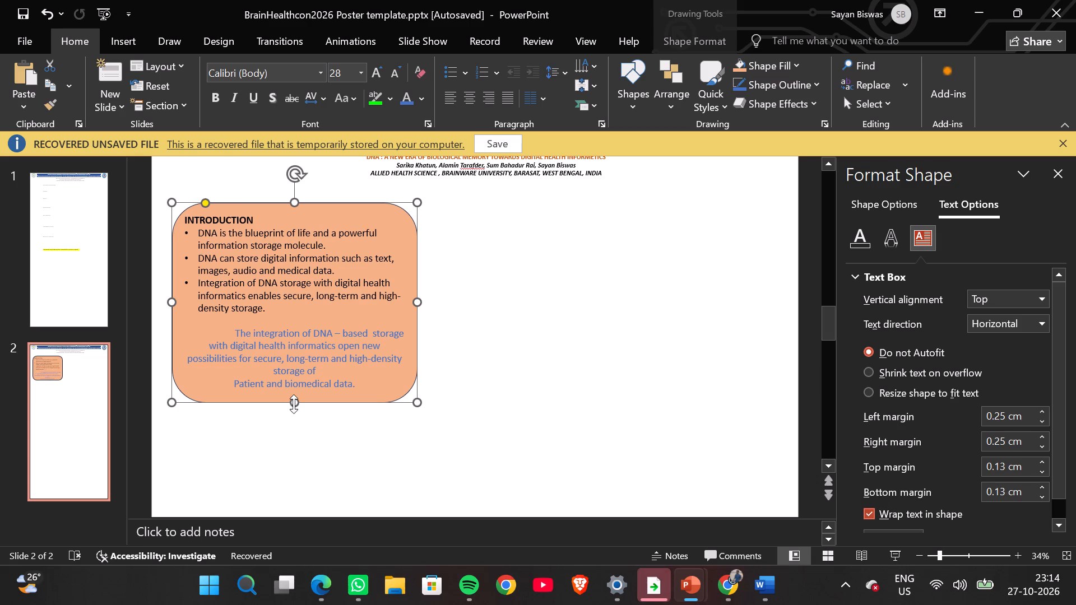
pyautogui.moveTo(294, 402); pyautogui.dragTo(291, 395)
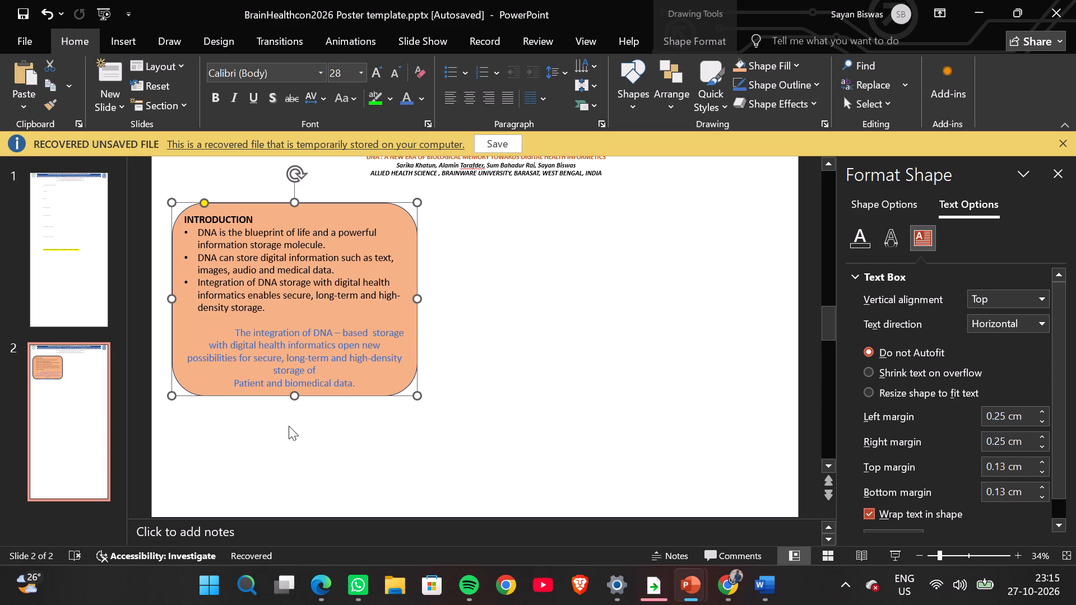
# Lengthen the Introduction box by pulling its bottom edge down, leaving ample empty space below the closing statement.
pyautogui.moveTo(294, 394); pyautogui.dragTo(304, 420)
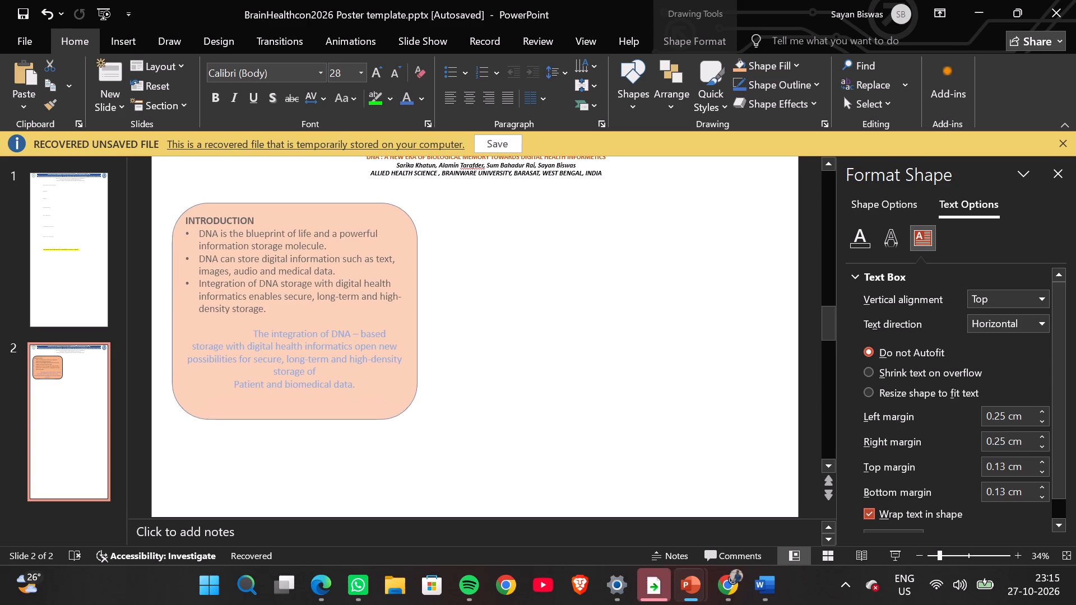
pyautogui.moveTo(304, 420); pyautogui.dragTo(315, 452)
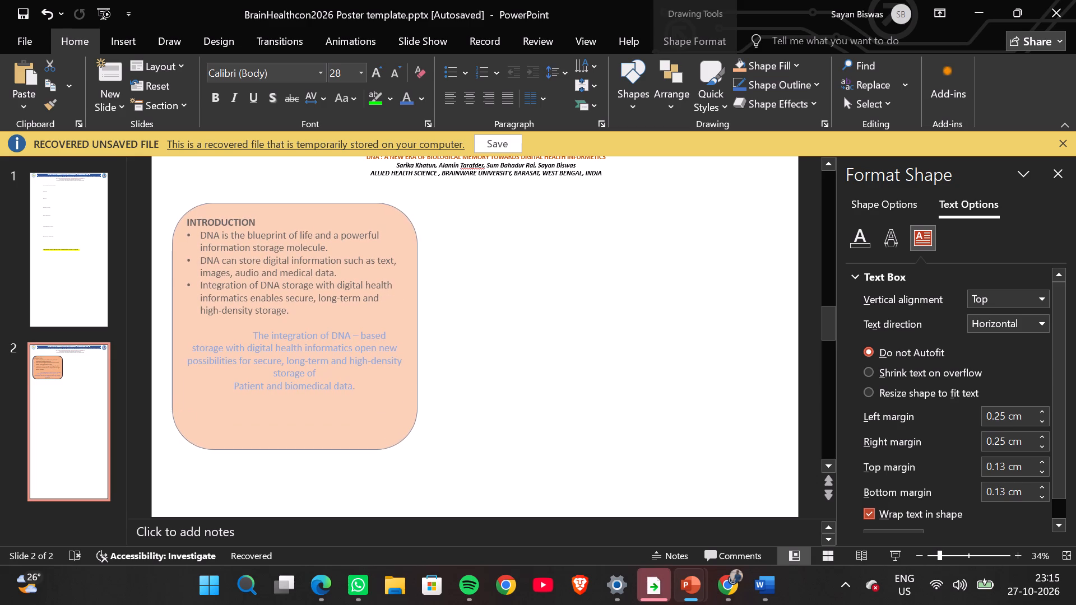
pyautogui.moveTo(315, 452); pyautogui.dragTo(321, 484)
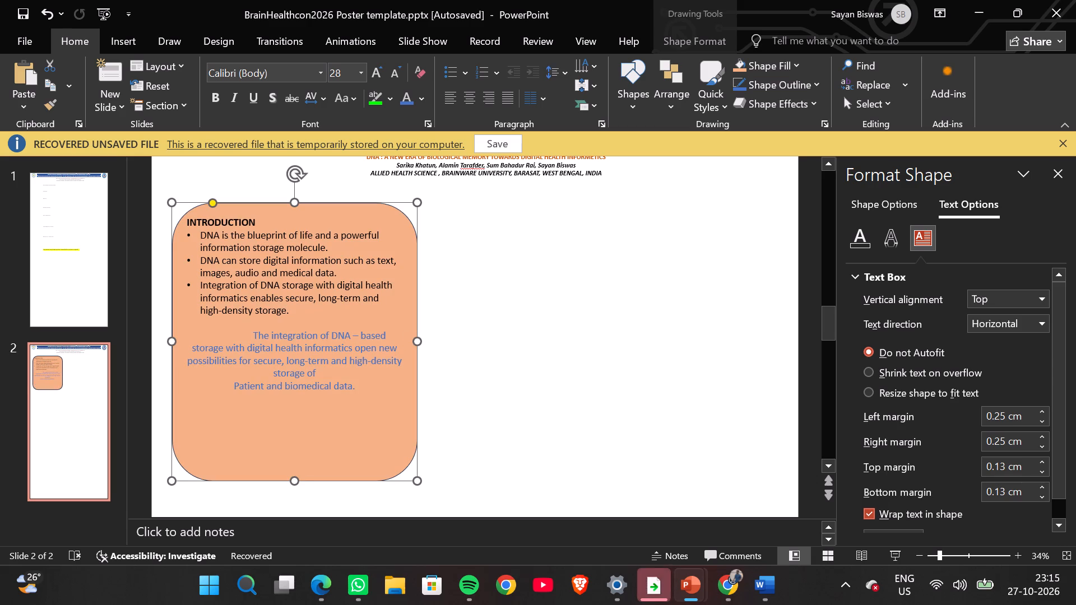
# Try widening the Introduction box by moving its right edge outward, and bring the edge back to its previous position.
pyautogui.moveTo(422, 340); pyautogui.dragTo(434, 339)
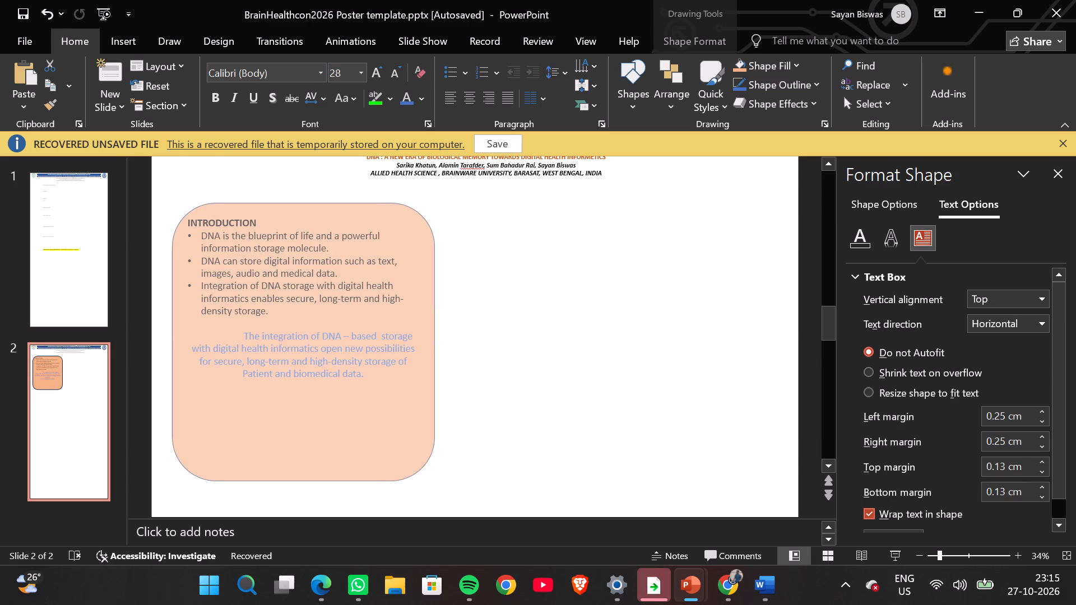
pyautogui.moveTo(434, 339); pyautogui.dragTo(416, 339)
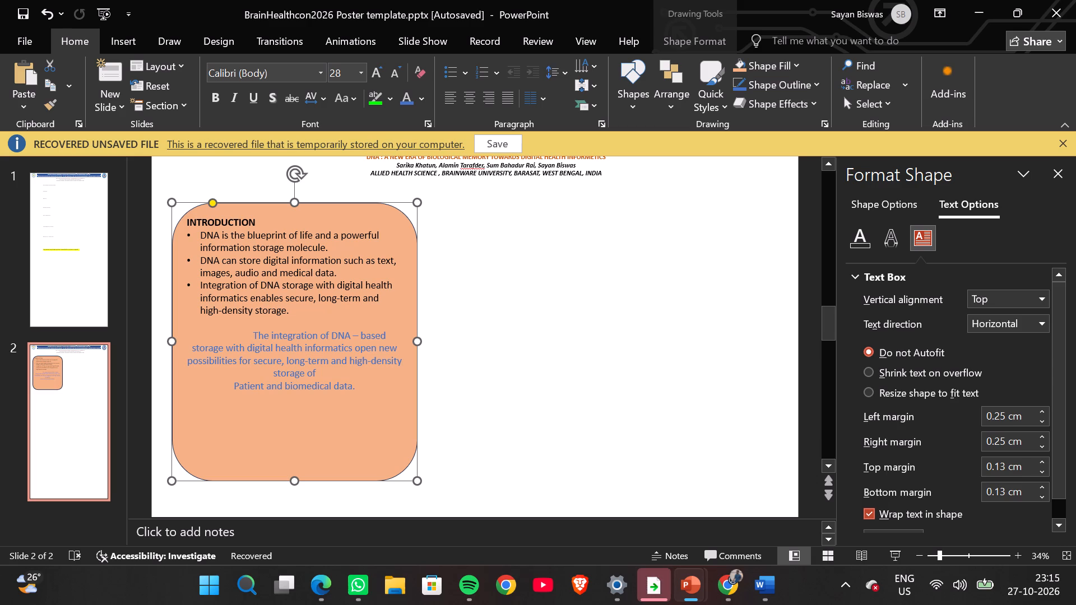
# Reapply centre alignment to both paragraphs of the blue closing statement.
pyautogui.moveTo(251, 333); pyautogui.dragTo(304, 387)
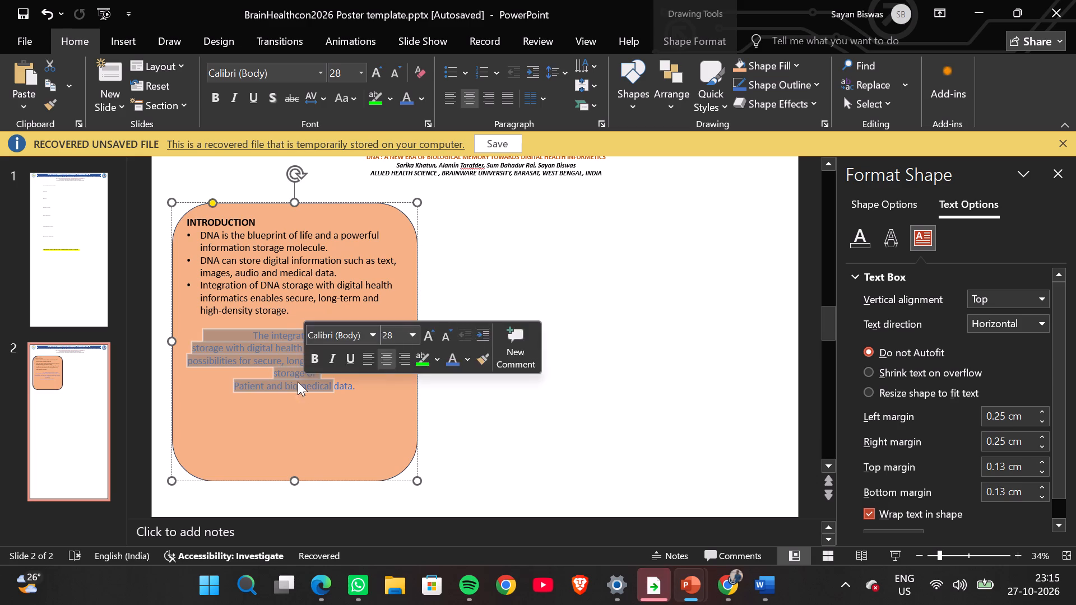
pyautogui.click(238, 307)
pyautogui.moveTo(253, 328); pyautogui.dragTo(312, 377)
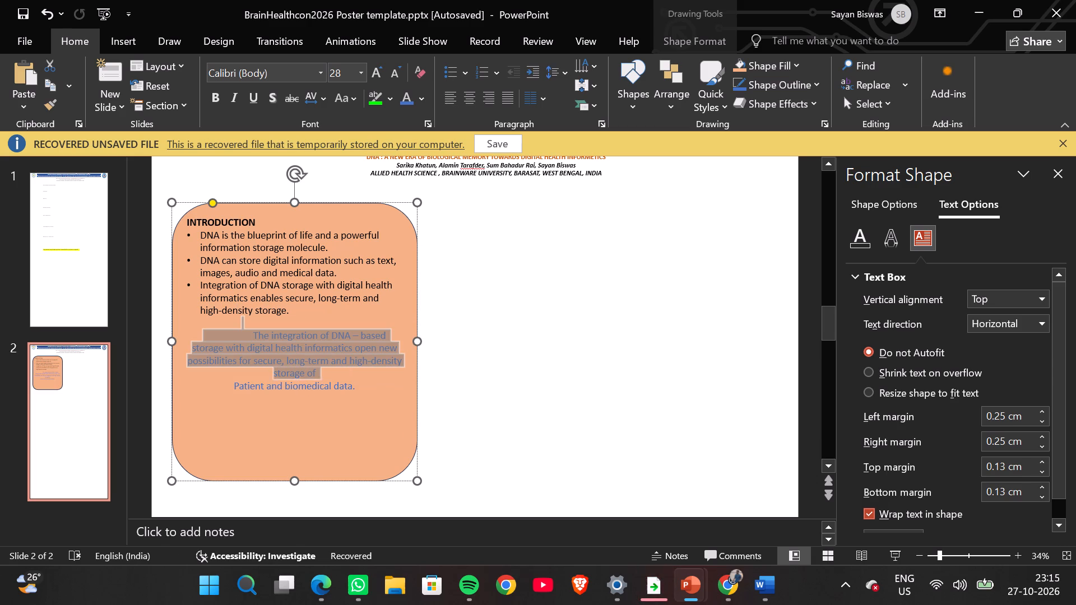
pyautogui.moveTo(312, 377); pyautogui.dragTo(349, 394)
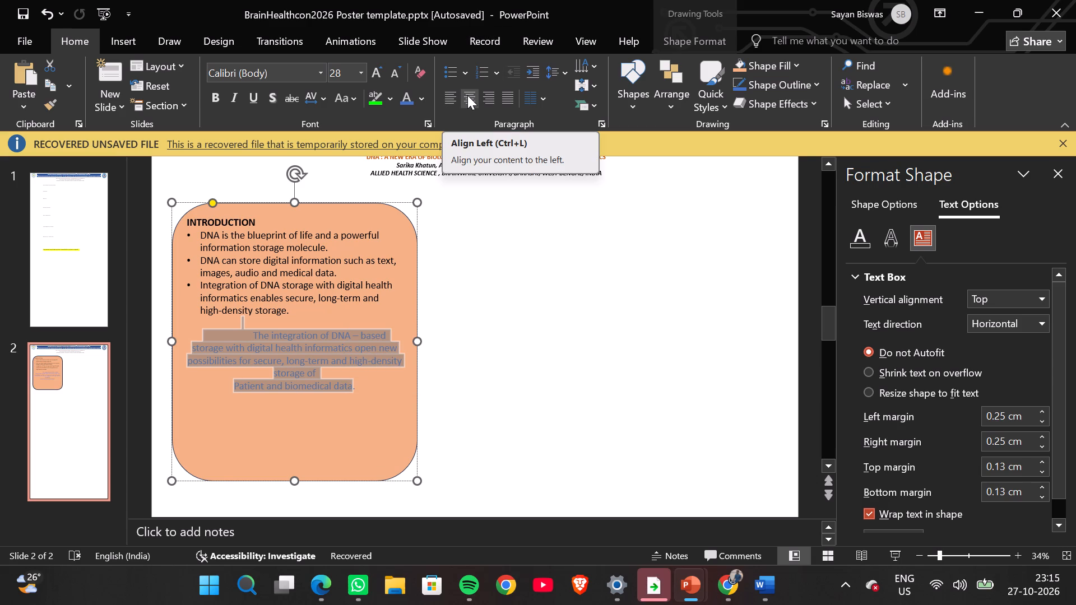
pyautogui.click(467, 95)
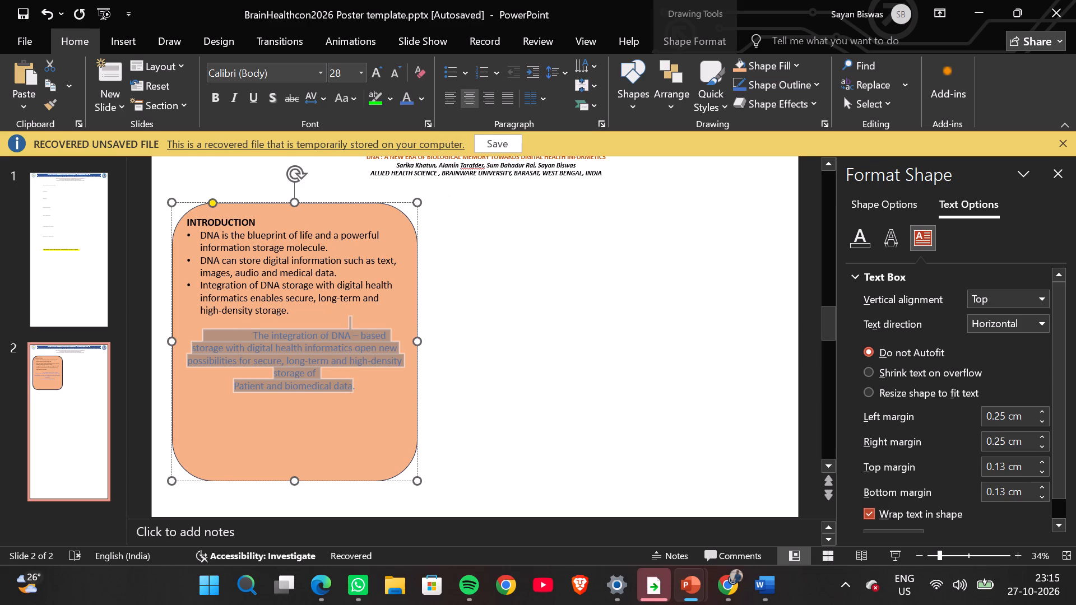
# Justify both paragraphs of the blue closing statement, comparing with centre alignment before settling on Justify.
pyautogui.click(328, 318)
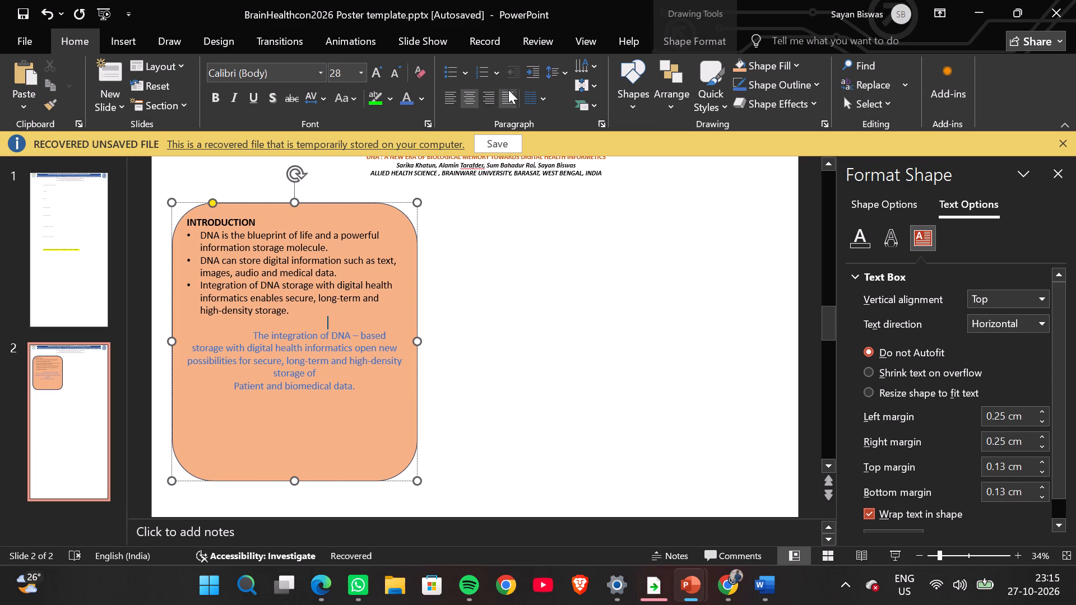
pyautogui.moveTo(251, 331); pyautogui.dragTo(341, 394)
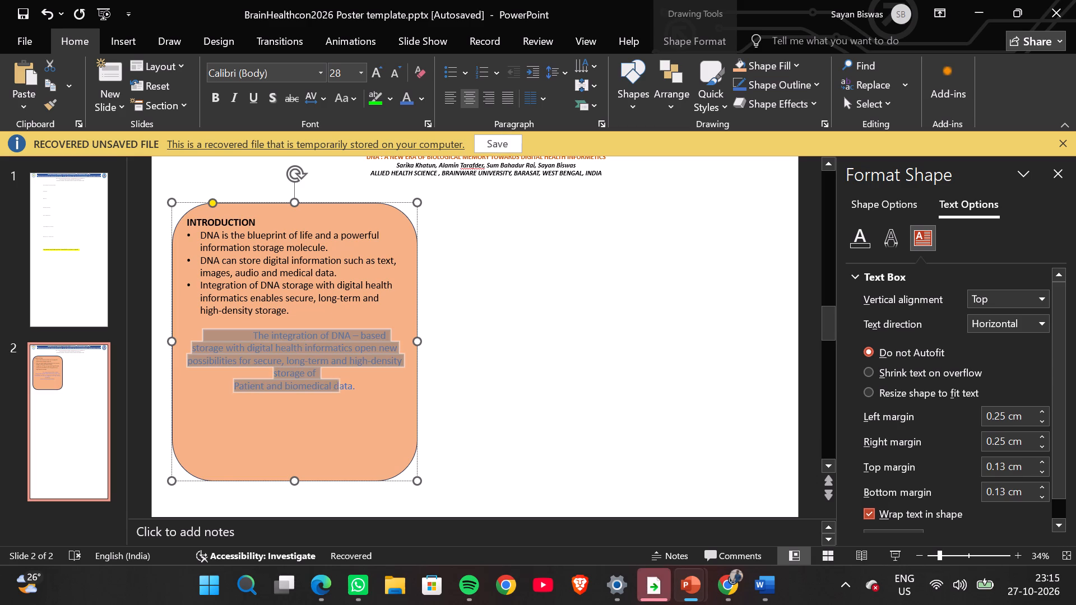
pyautogui.moveTo(341, 394); pyautogui.dragTo(348, 394)
pyautogui.click(512, 101)
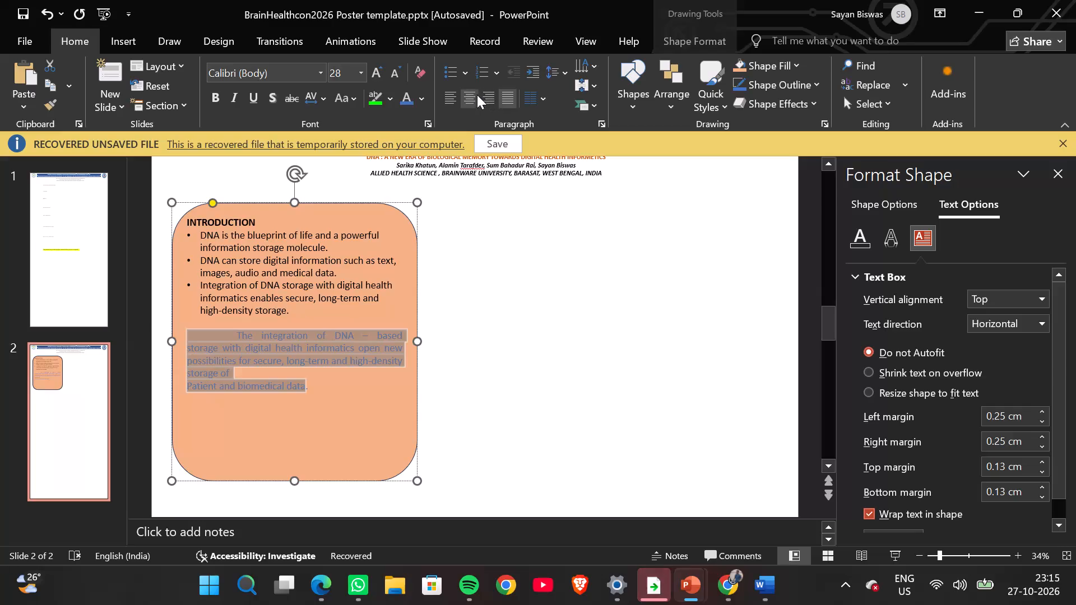
pyautogui.click(471, 94)
pyautogui.click(503, 94)
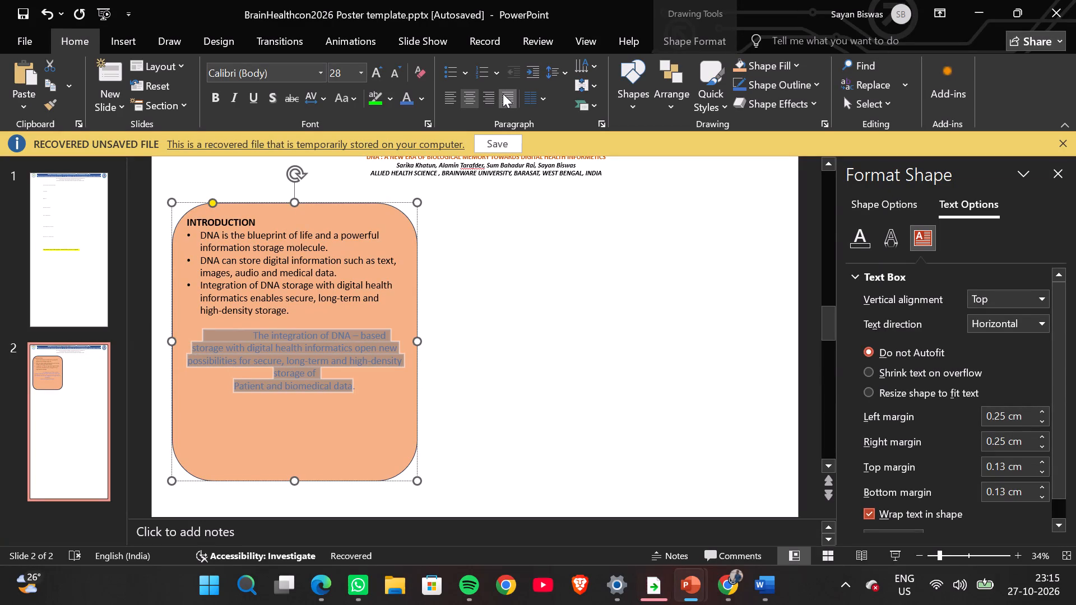
pyautogui.click(503, 94)
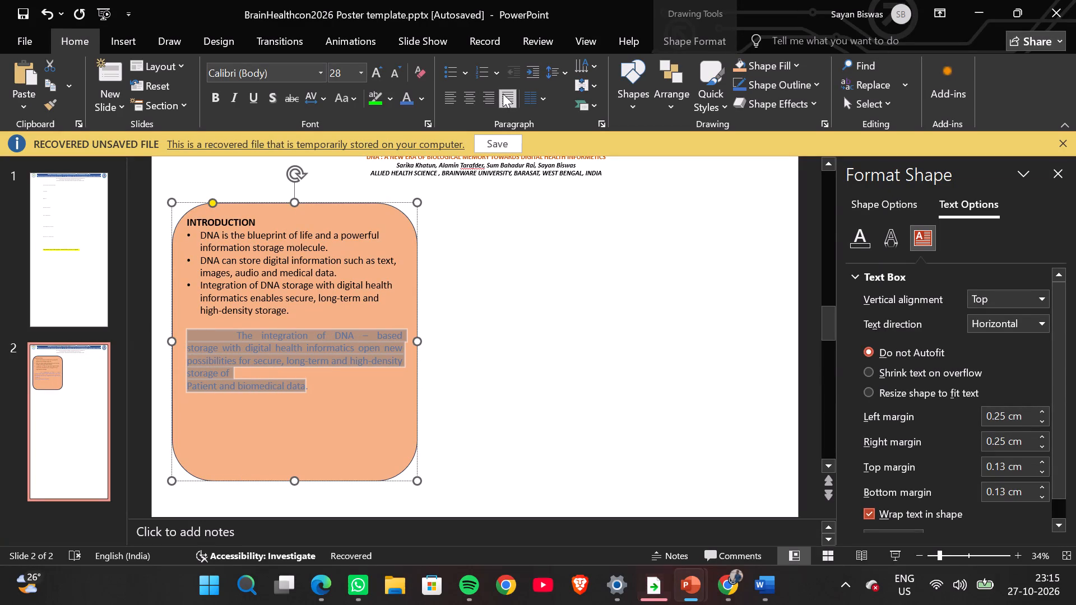
pyautogui.click(503, 94)
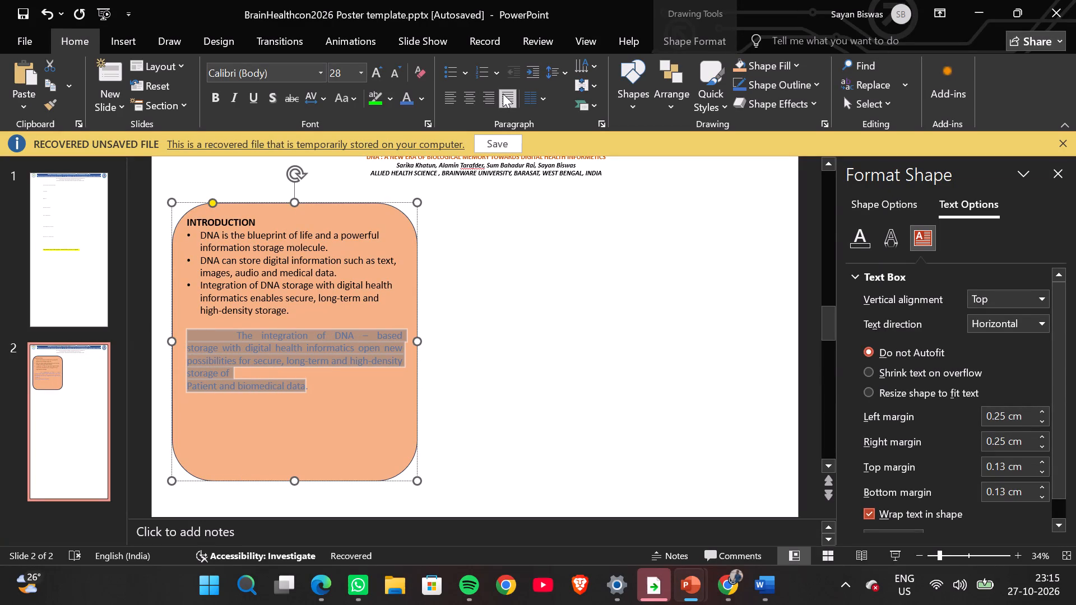
# Centre both paragraphs of the blue closing statement after comparing right and left alignment.
pyautogui.click(480, 94)
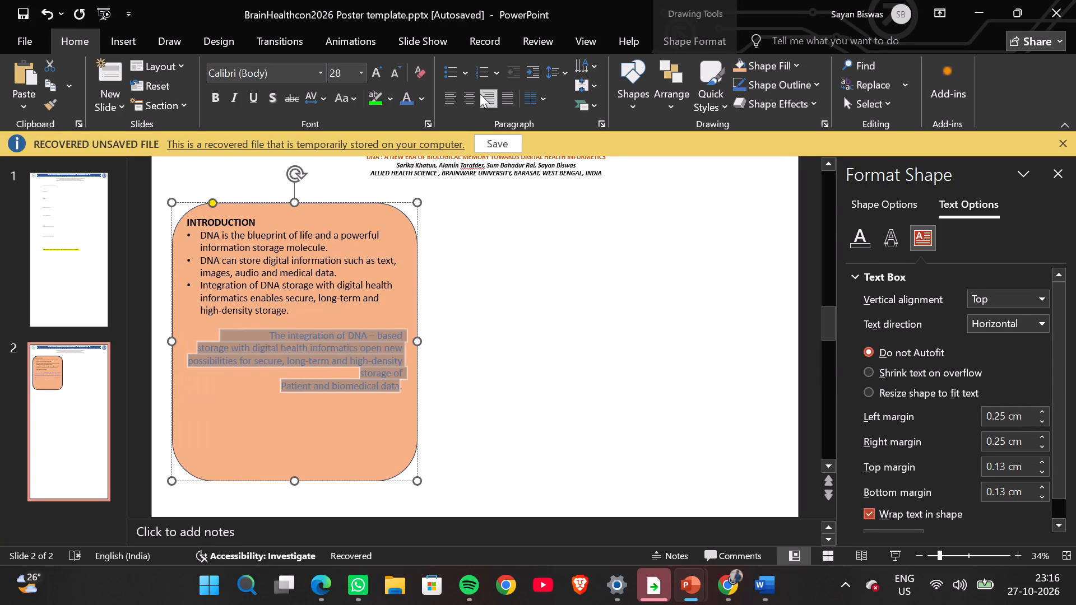
pyautogui.click(467, 93)
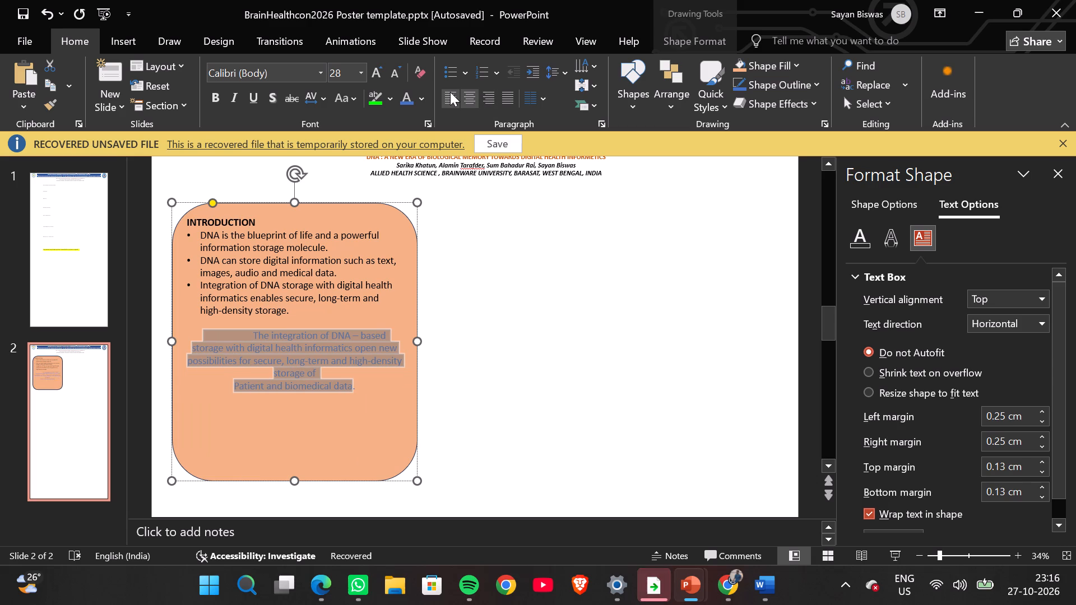
pyautogui.click(450, 92)
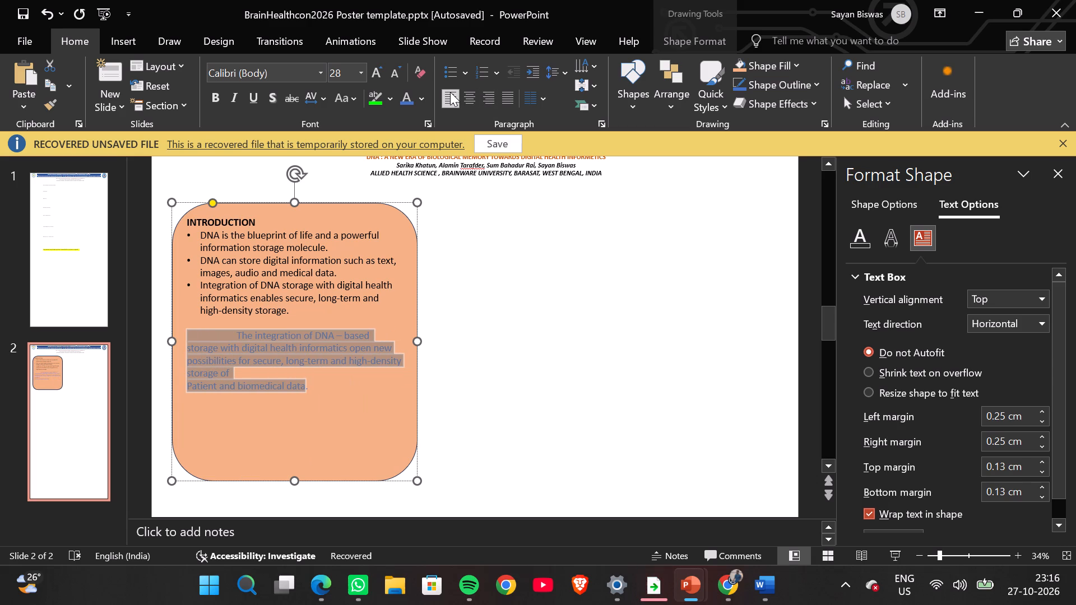
pyautogui.click(466, 92)
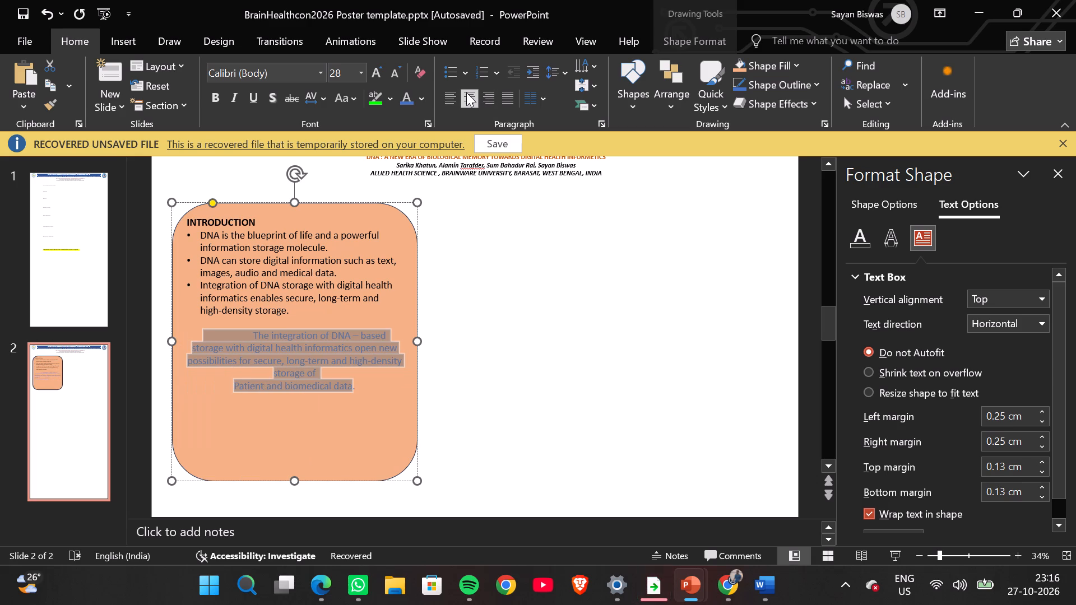
pyautogui.click(382, 311)
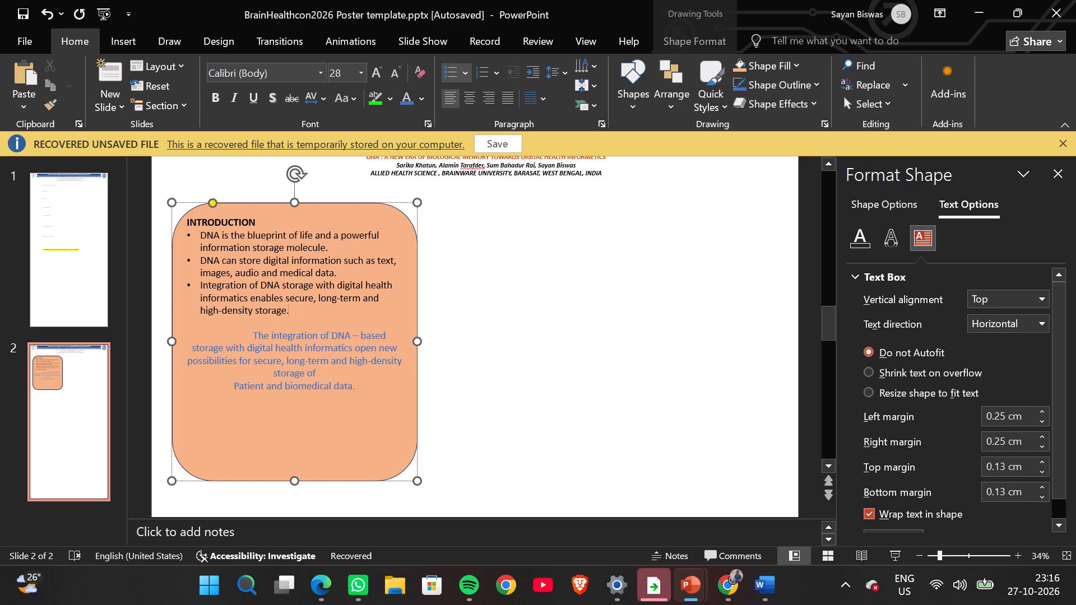
# Add two blank lines after "Patient and biomedical data." at the end of the Introduction box's text.
pyautogui.click(224, 401)
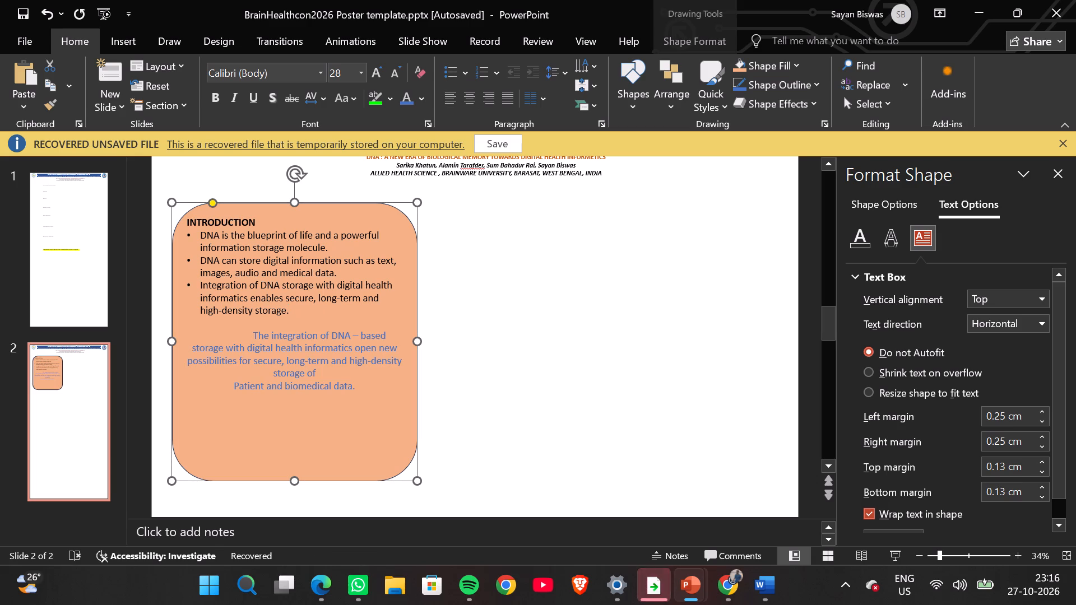
pyautogui.click(357, 394)
pyautogui.click(359, 390)
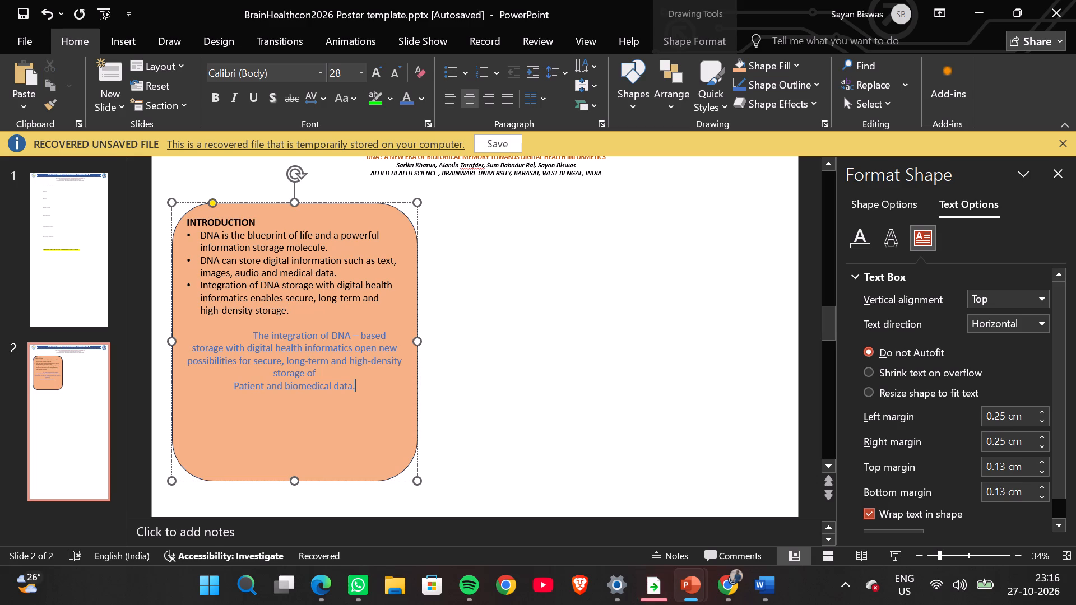
pyautogui.press('Return')
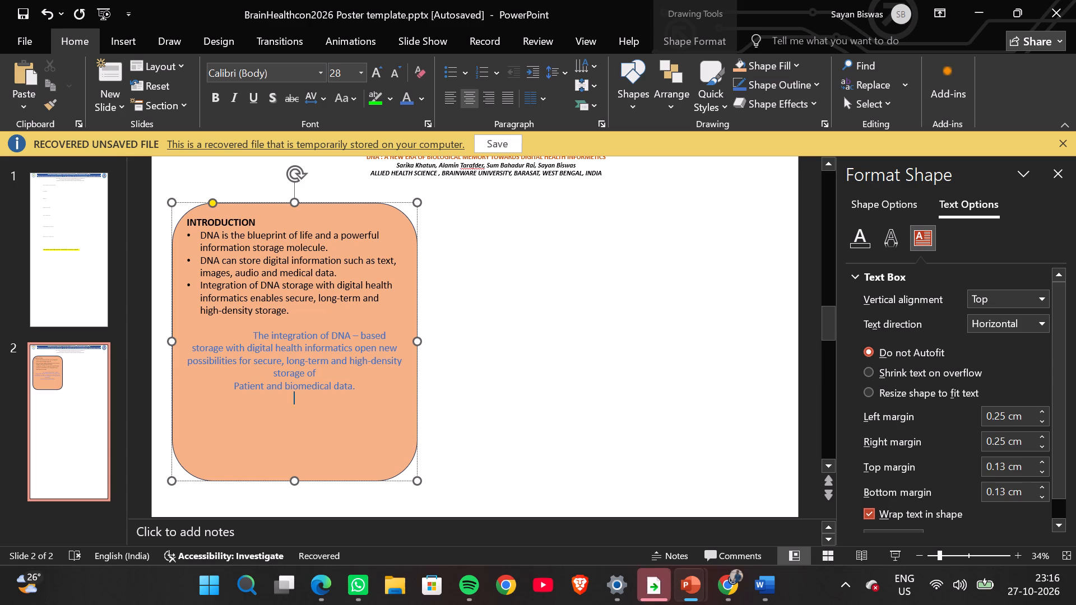
pyautogui.press('Return')
pyautogui.press('Return')
pyautogui.press('BackSpace')
pyautogui.press('BackSpace')
pyautogui.press('Return')
pyautogui.press('Return')
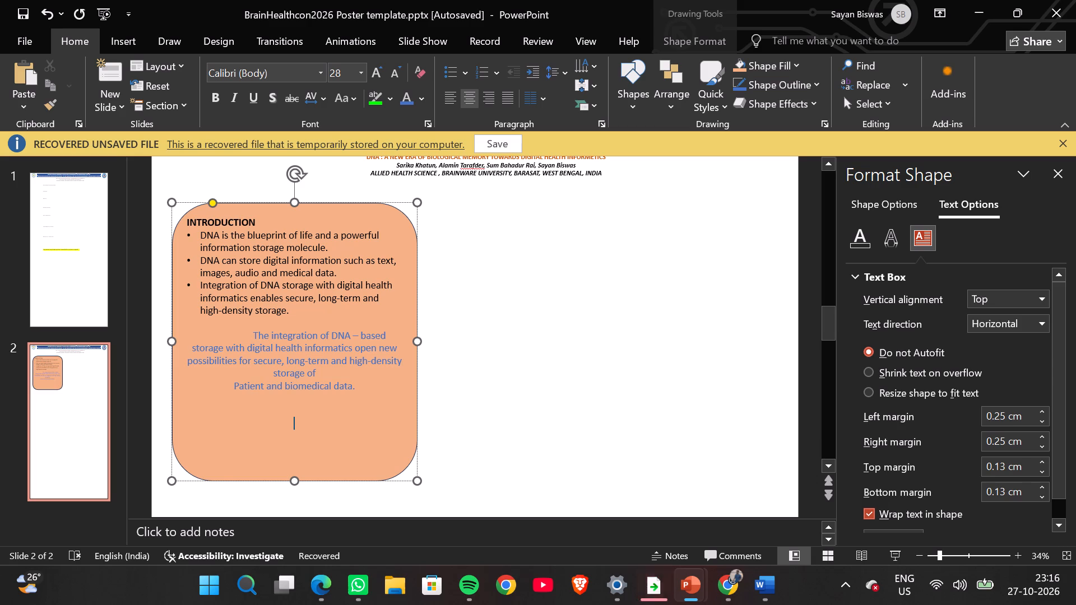
pyautogui.press('Return')
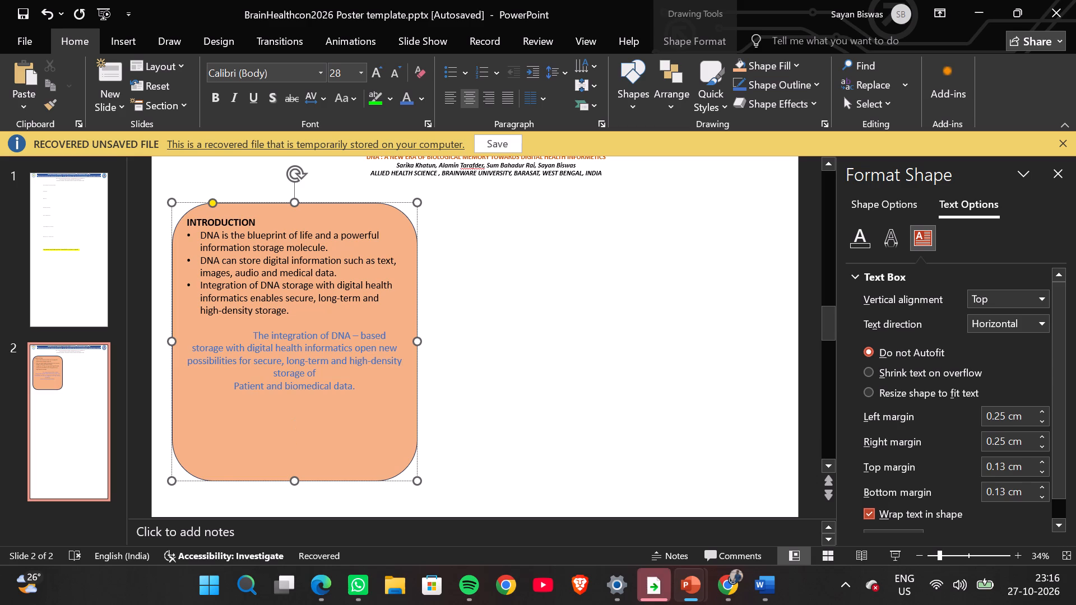